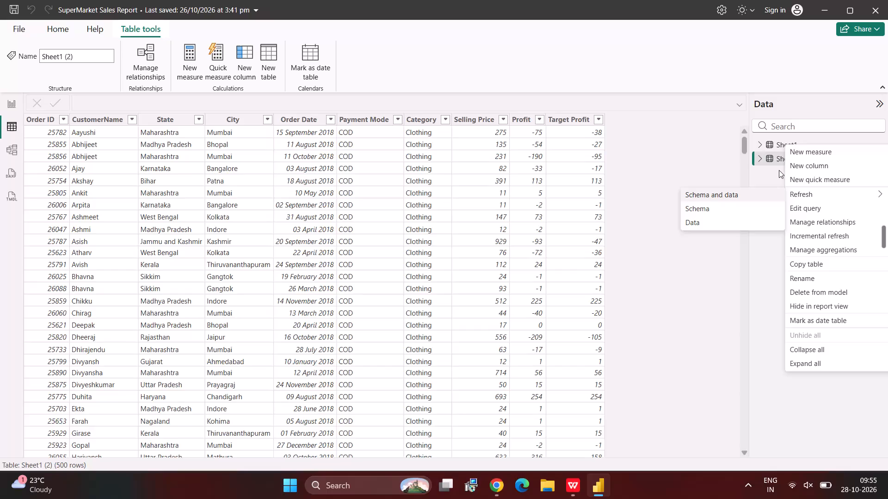
Rename the Sheet1 (2) table as today class.
{"action": "left_click", "coordinate": [758, 294]}
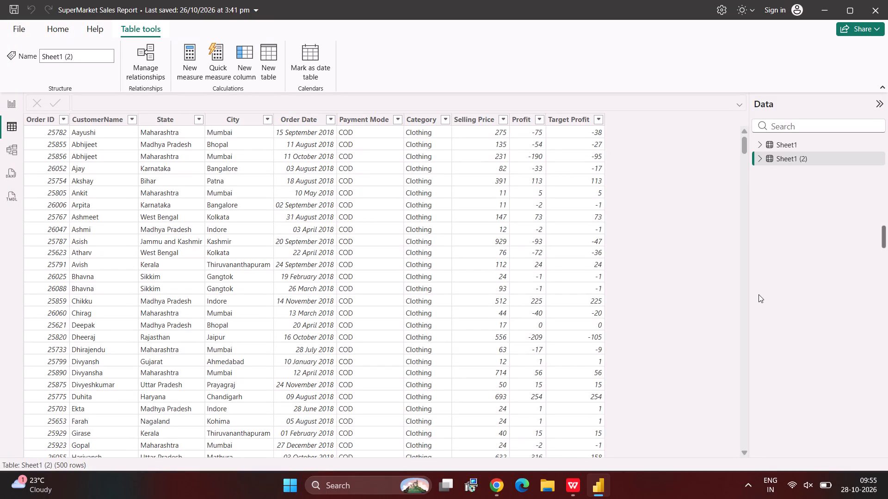
{"action": "right_click", "coordinate": [792, 161]}
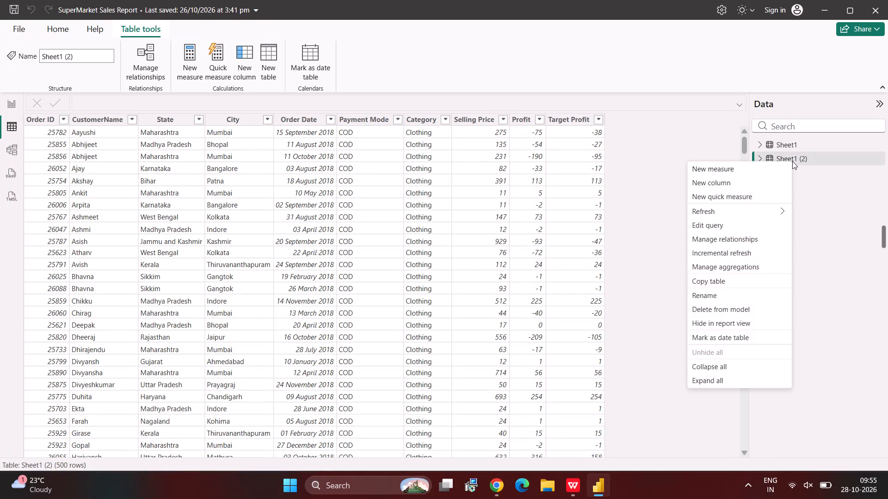
{"action": "left_click", "coordinate": [719, 292]}
{"action": "key", "text": "BackSpace"}
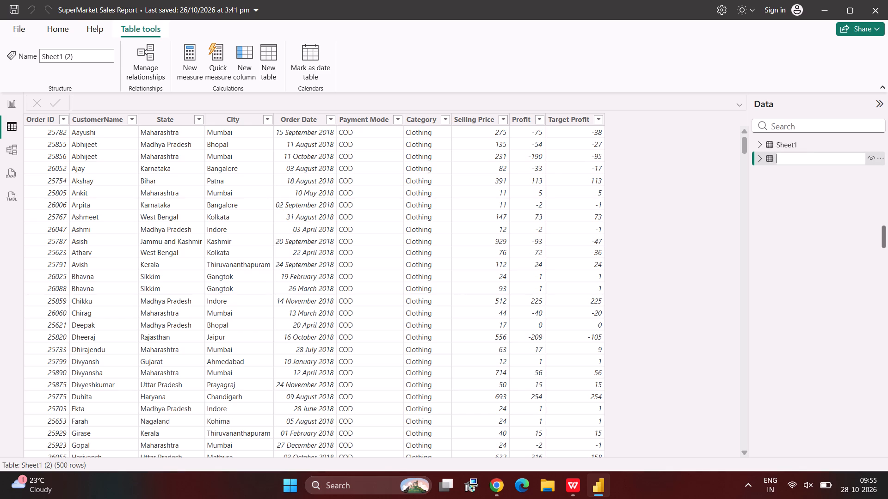
{"action": "type", "text": "today"}
{"action": "key", "text": "space"}
{"action": "type", "text": "class"}
{"action": "key", "text": "Return"}
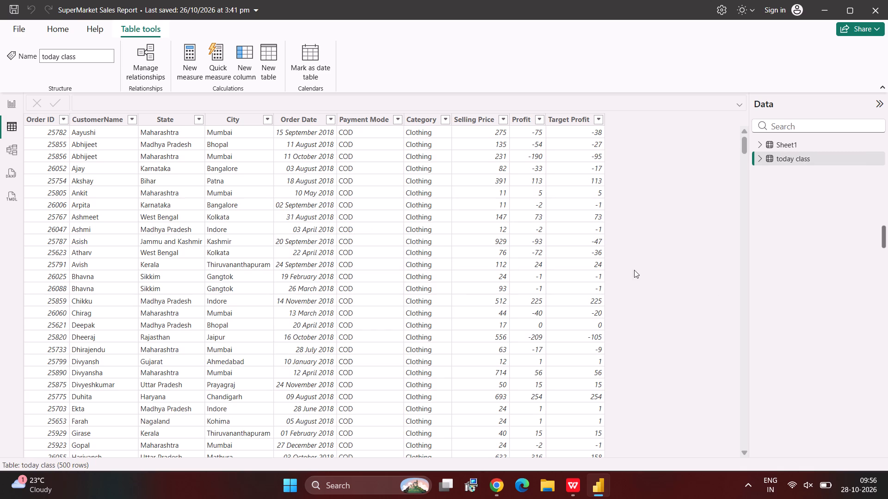
Look through the rows of the today class table, including its categories and profit values.
{"action": "scroll", "coordinate": [545, 239], "scroll_direction": "down", "scroll_amount": 1}
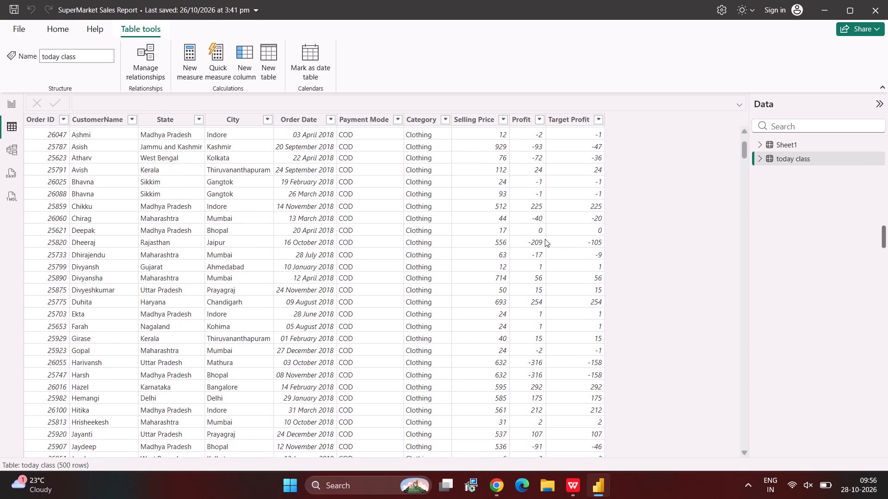
{"action": "scroll", "coordinate": [545, 239], "scroll_direction": "down", "scroll_amount": 3}
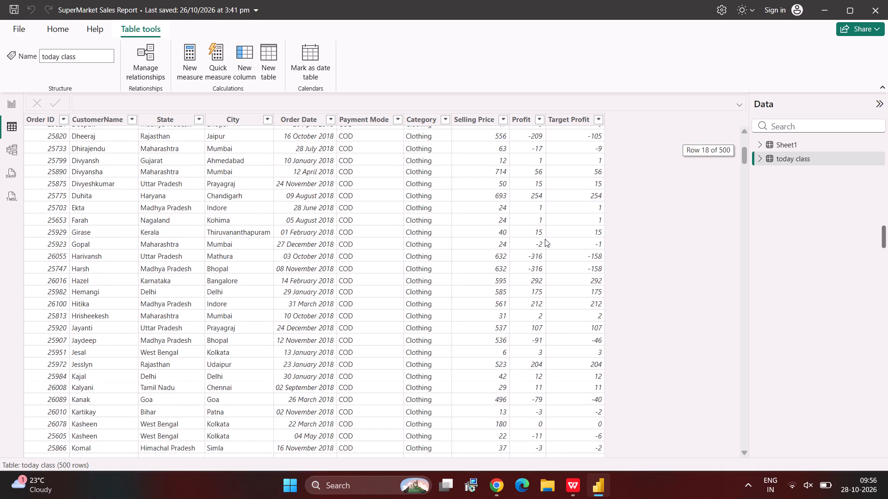
{"action": "scroll", "coordinate": [545, 239], "scroll_direction": "down", "scroll_amount": 1}
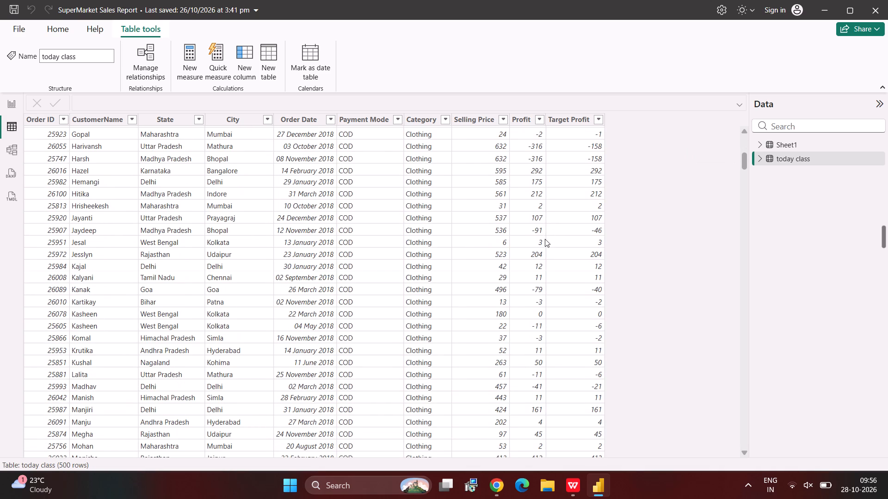
{"action": "scroll", "coordinate": [545, 239], "scroll_direction": "down", "scroll_amount": 2}
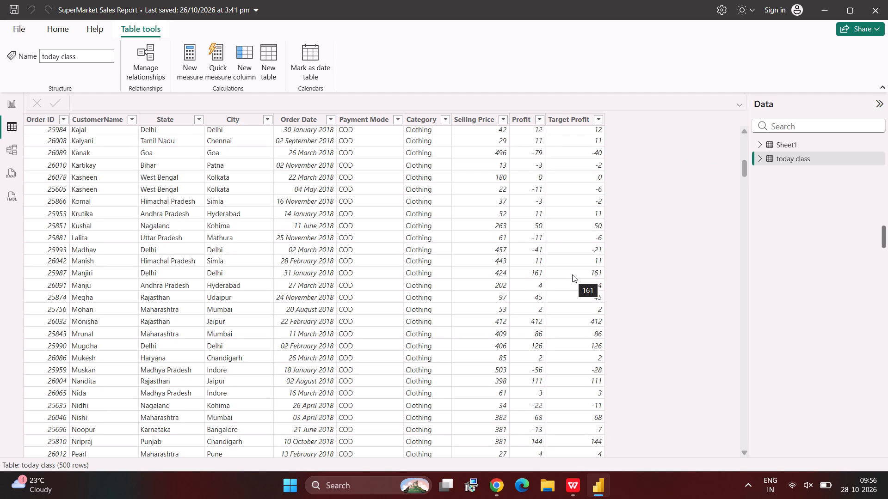
{"action": "scroll", "coordinate": [572, 274], "scroll_direction": "right", "scroll_amount": 1}
{"action": "scroll", "coordinate": [386, 298], "scroll_direction": "down", "scroll_amount": 9}
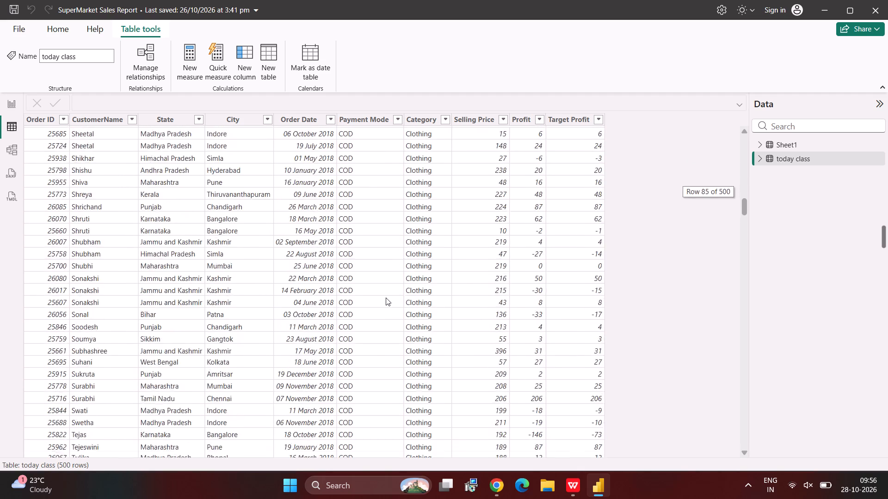
{"action": "scroll", "coordinate": [386, 298], "scroll_direction": "down", "scroll_amount": 2}
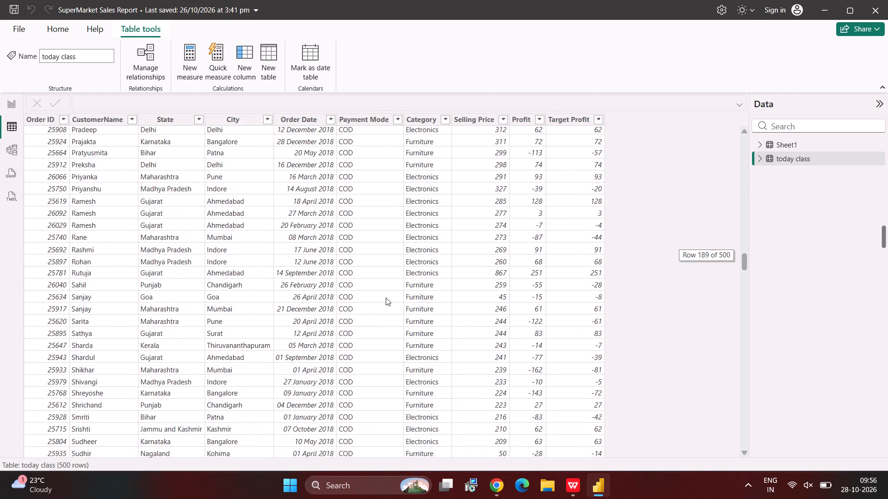
{"action": "scroll", "coordinate": [386, 298], "scroll_direction": "up", "scroll_amount": 12}
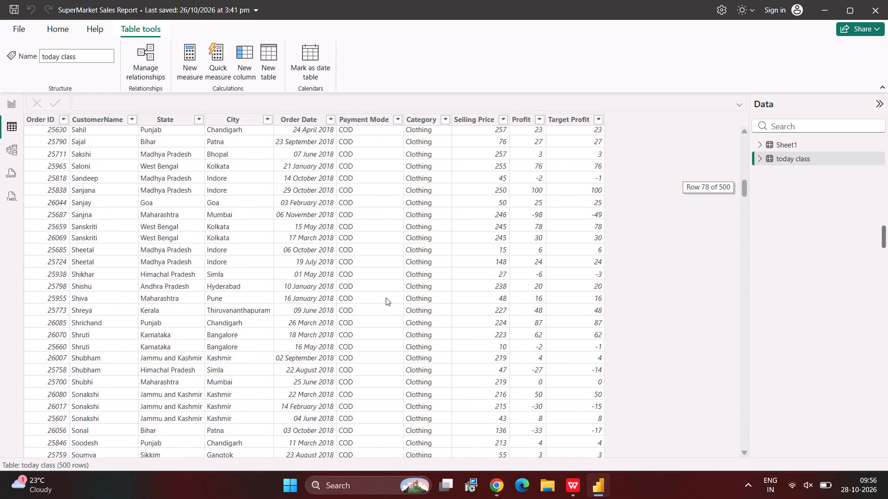
{"action": "scroll", "coordinate": [386, 298], "scroll_direction": "up", "scroll_amount": 1}
{"action": "scroll", "coordinate": [233, 280], "scroll_direction": "up", "scroll_amount": 7}
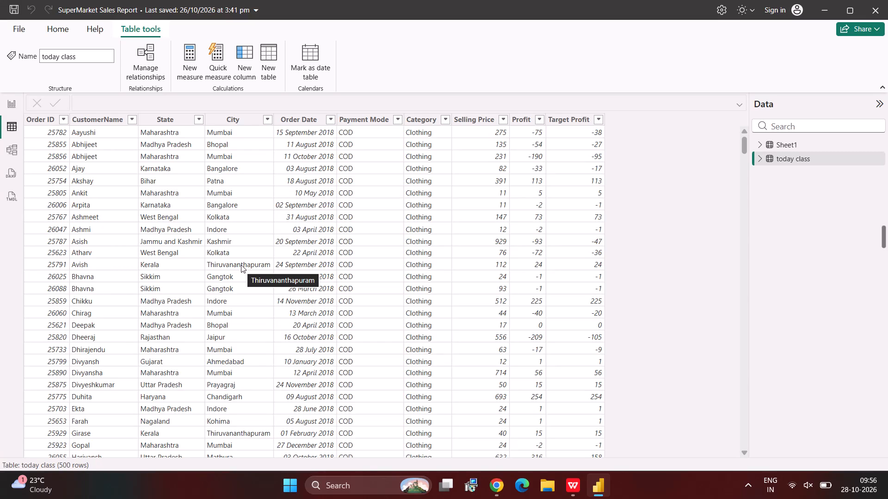
{"action": "scroll", "coordinate": [420, 289], "scroll_direction": "up", "scroll_amount": 1}
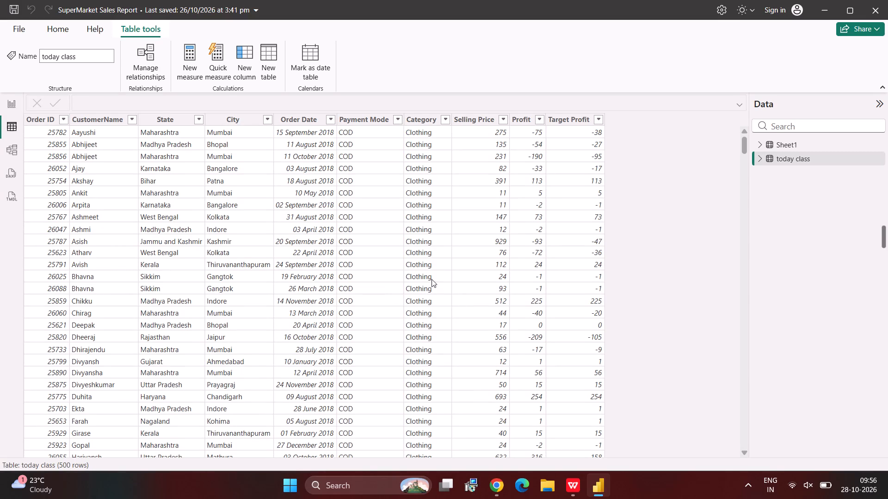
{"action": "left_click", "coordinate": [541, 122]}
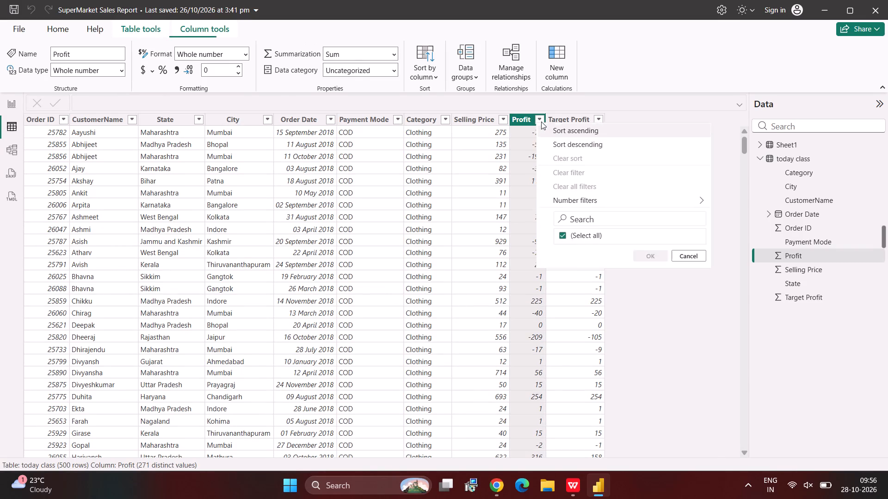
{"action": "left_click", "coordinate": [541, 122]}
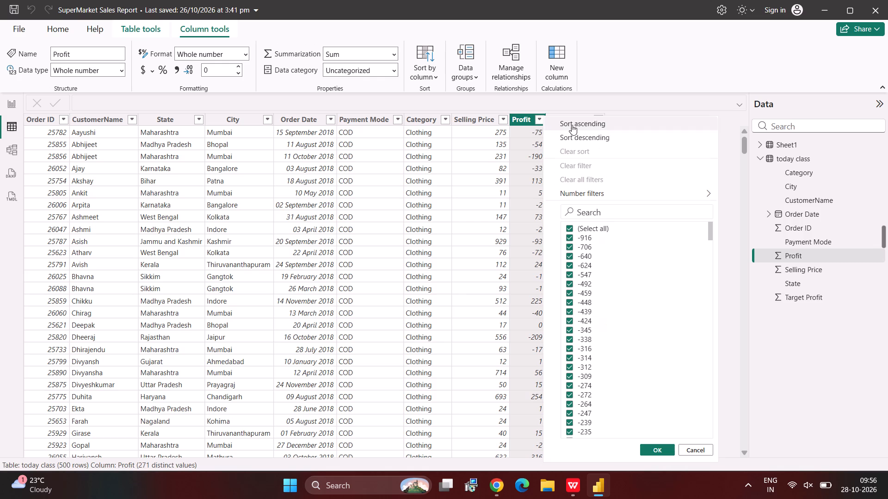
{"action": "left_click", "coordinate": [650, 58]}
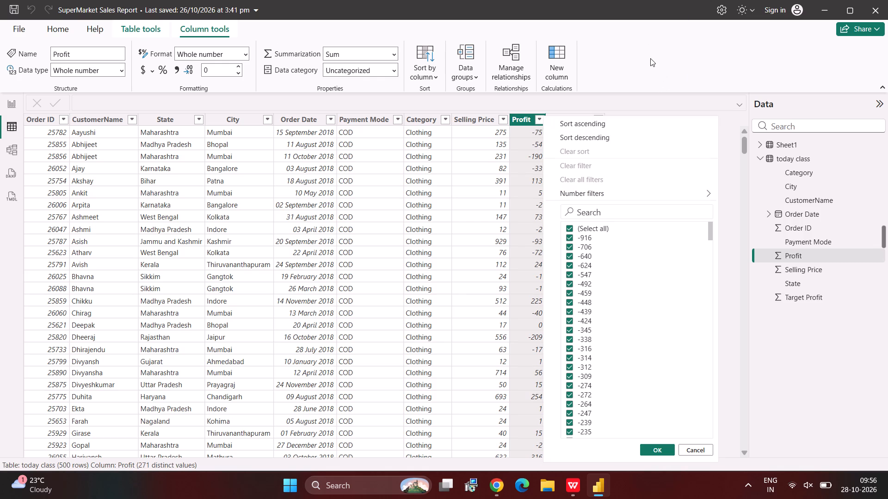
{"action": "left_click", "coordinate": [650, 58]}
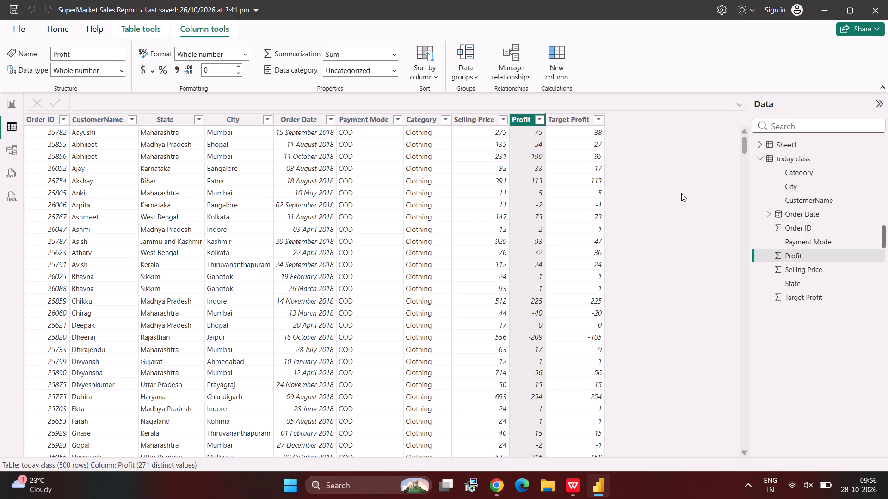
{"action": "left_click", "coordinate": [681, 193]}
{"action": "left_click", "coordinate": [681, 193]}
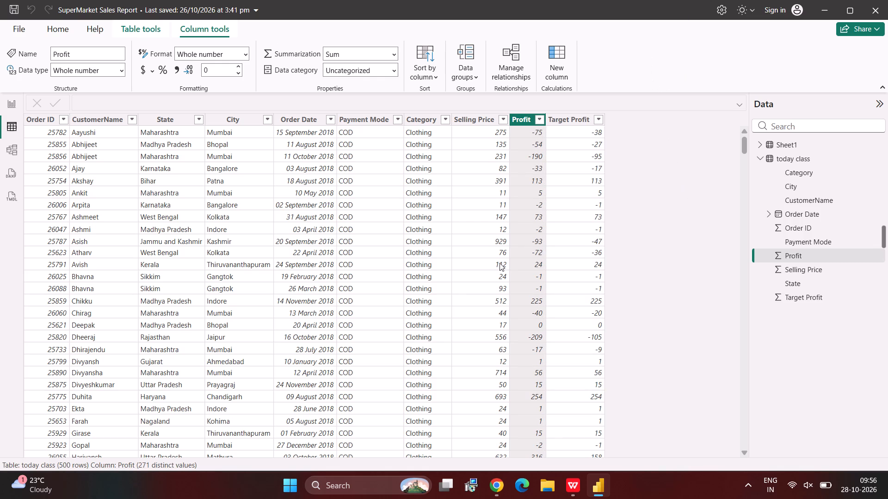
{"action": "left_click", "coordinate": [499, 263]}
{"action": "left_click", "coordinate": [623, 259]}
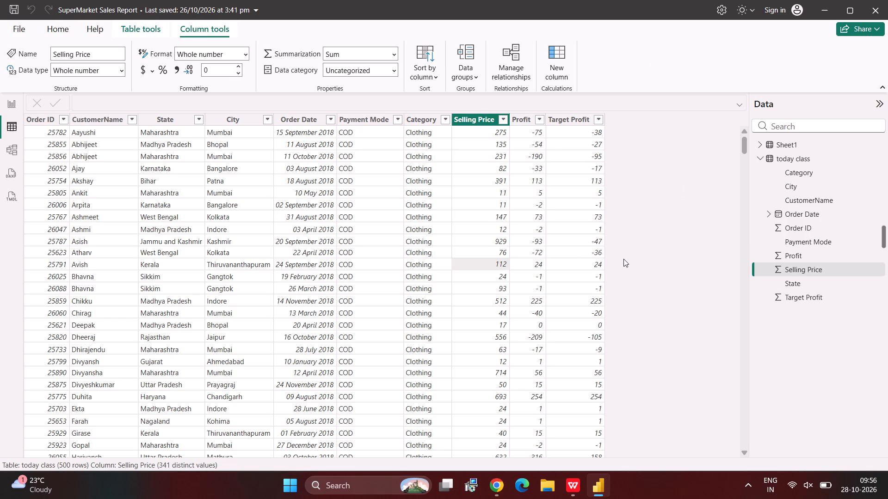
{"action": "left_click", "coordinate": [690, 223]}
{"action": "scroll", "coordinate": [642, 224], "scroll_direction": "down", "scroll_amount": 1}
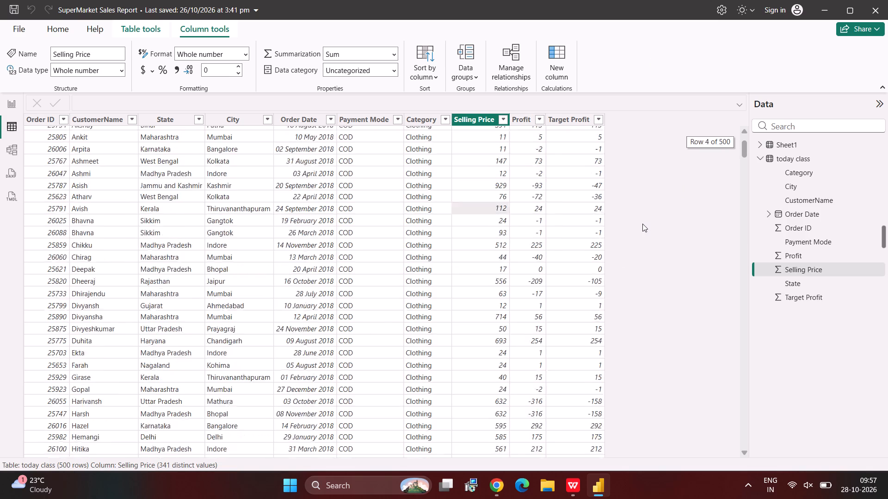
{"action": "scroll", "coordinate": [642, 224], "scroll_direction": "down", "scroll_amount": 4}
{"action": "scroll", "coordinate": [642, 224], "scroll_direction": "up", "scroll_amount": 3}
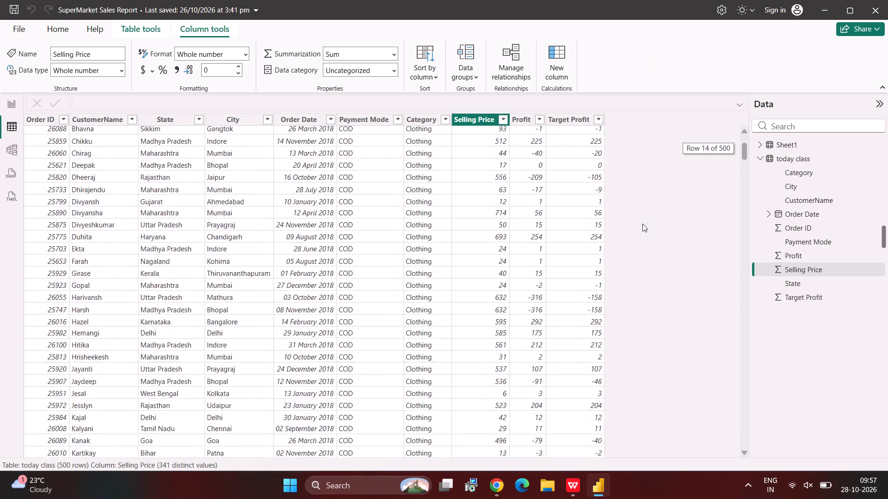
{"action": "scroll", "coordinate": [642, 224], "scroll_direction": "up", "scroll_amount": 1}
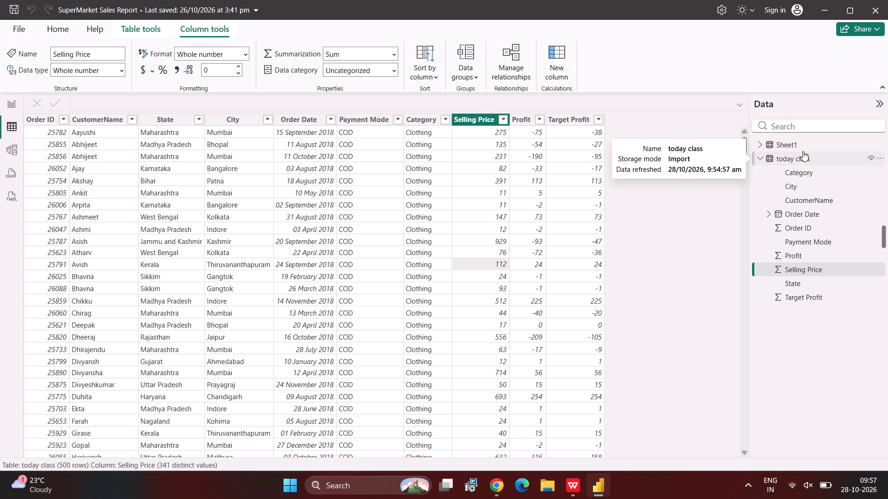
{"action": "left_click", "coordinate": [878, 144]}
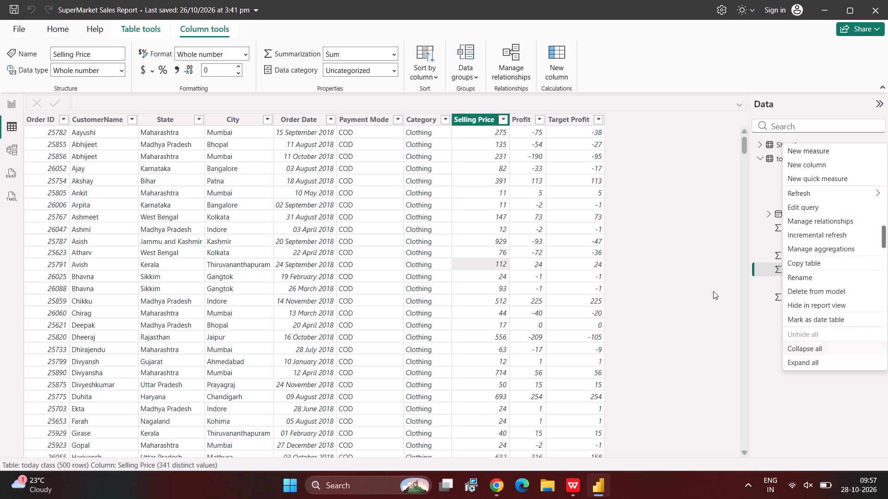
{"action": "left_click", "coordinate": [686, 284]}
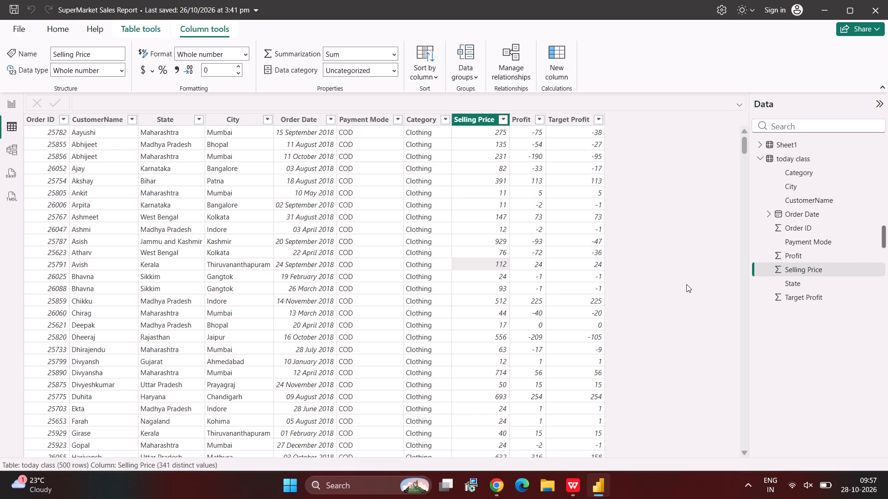
Create a new blank report.
{"action": "left_click", "coordinate": [61, 32]}
{"action": "left_click", "coordinate": [24, 27]}
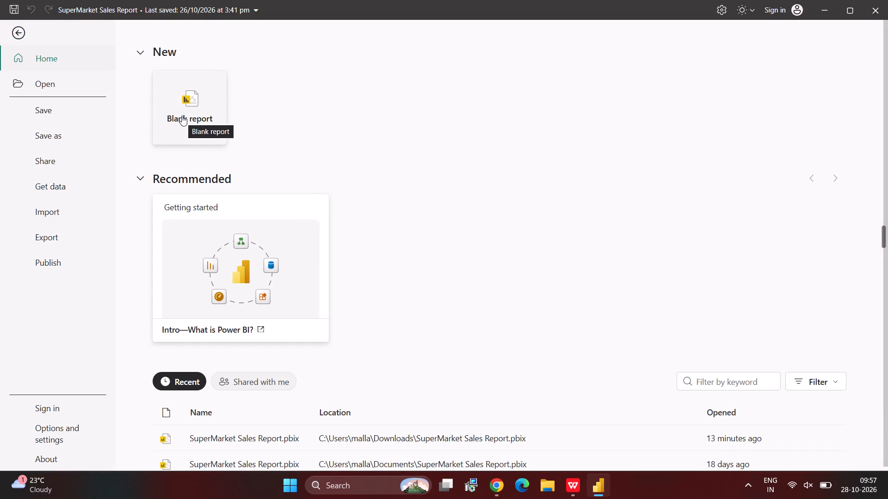
{"action": "left_click", "coordinate": [182, 116]}
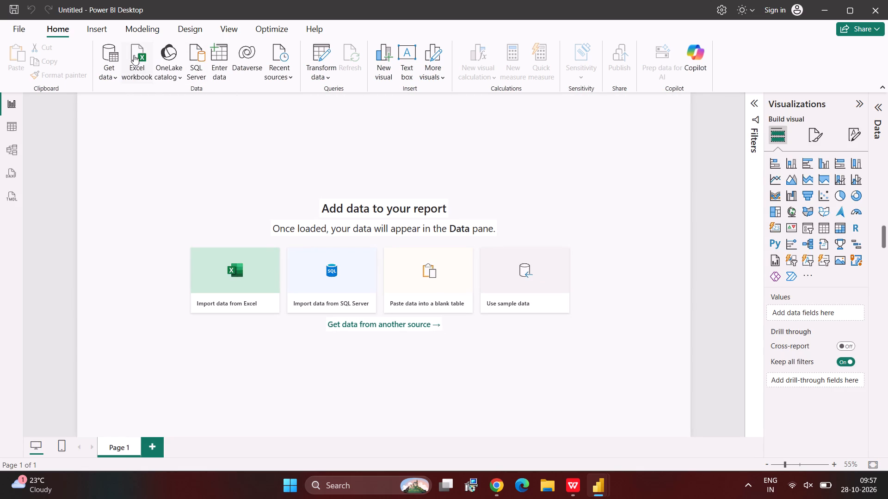
Load Sheet1 from the Excel workbook Online+store+dataset+(3) in Downloads into the blank report.
{"action": "left_click", "coordinate": [134, 55]}
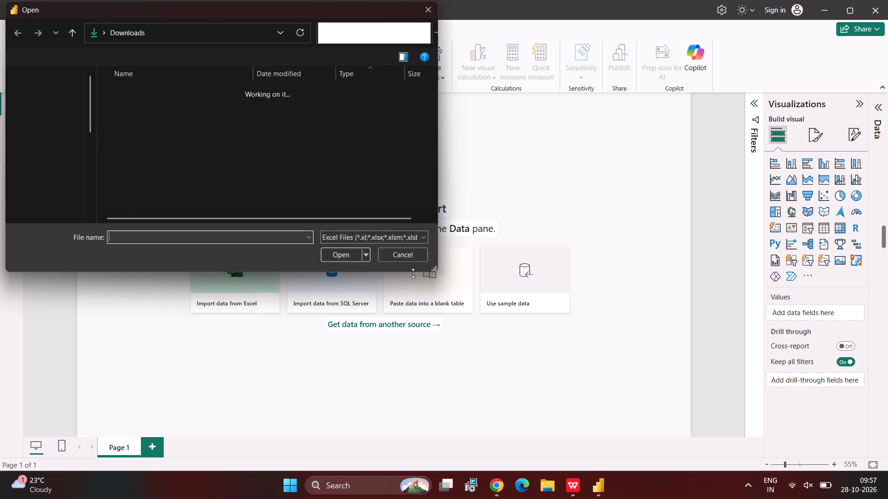
{"action": "left_click", "coordinate": [236, 110]}
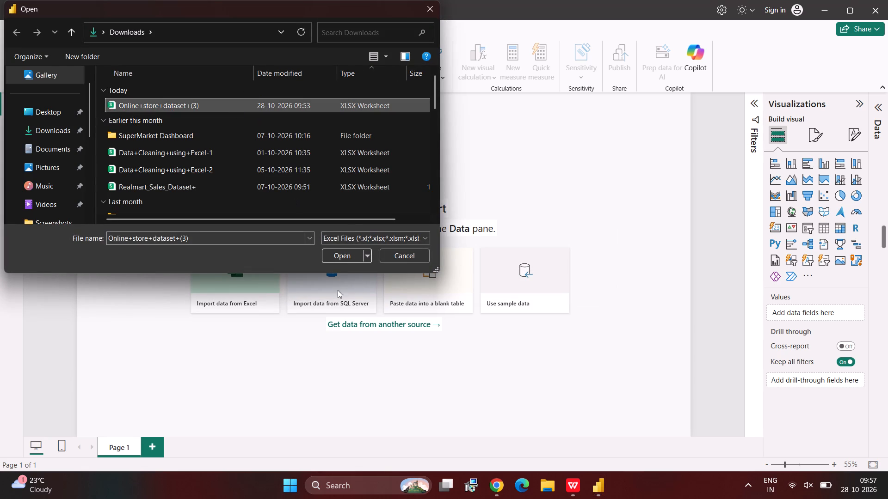
{"action": "left_click", "coordinate": [330, 261]}
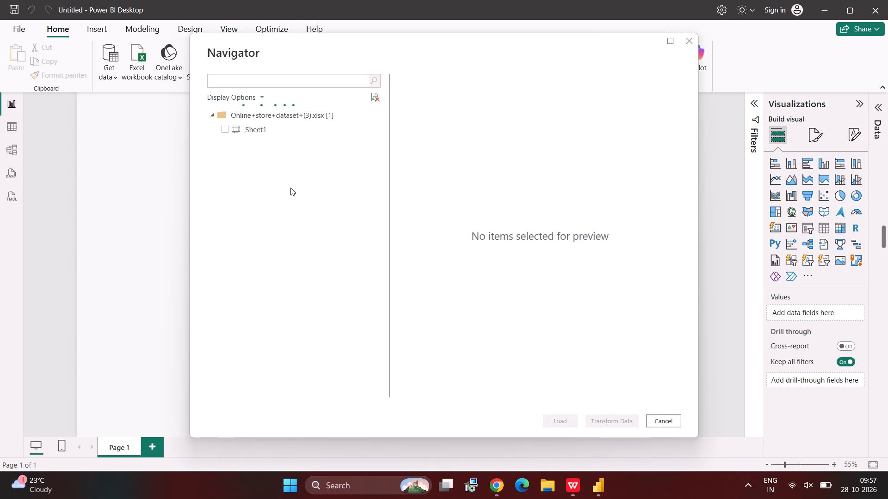
{"action": "left_click", "coordinate": [224, 132]}
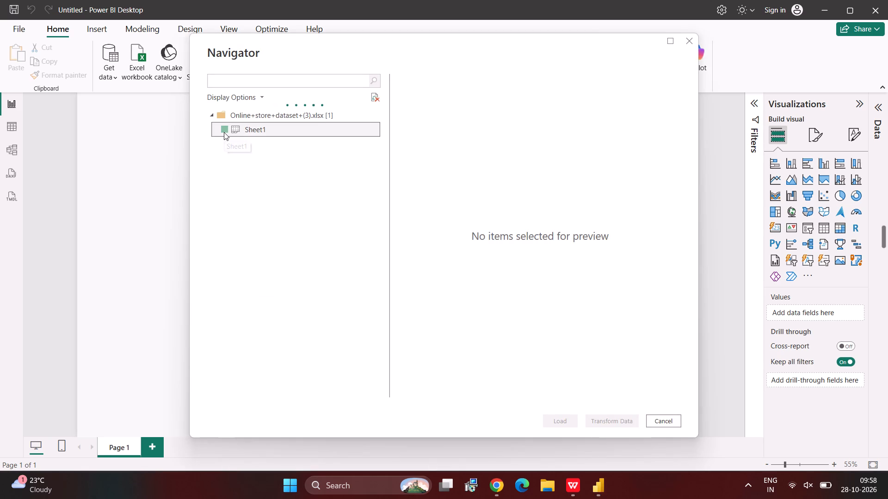
{"action": "left_click", "coordinate": [550, 422]}
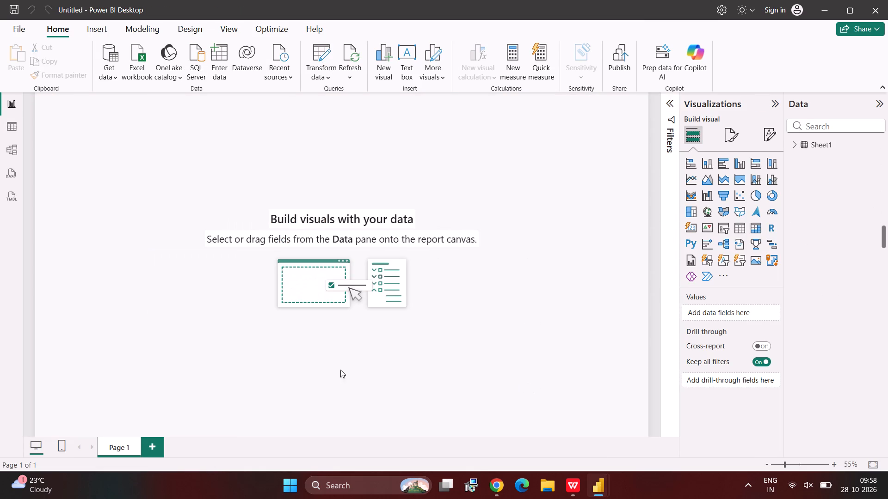
Examine Sheet1 and its fields in the model view, and look at the DAX query view.
{"action": "left_click", "coordinate": [12, 154]}
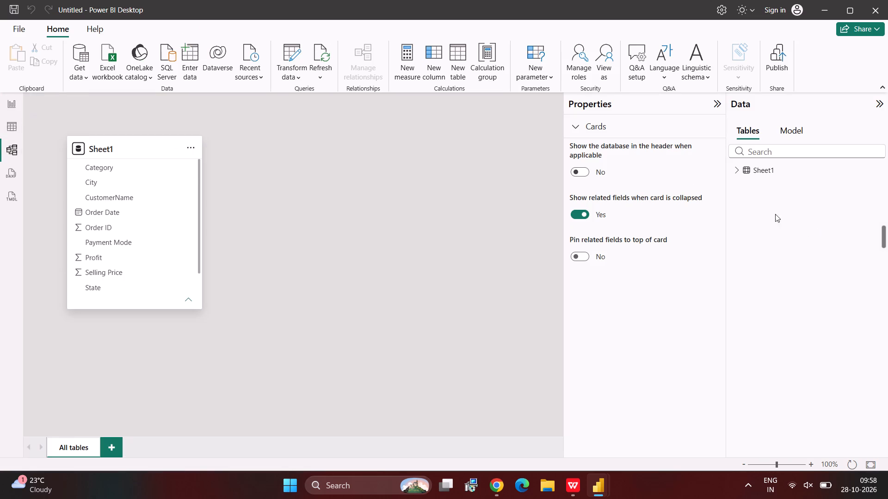
{"action": "left_click", "coordinate": [759, 170]}
{"action": "left_click", "coordinate": [759, 170]}
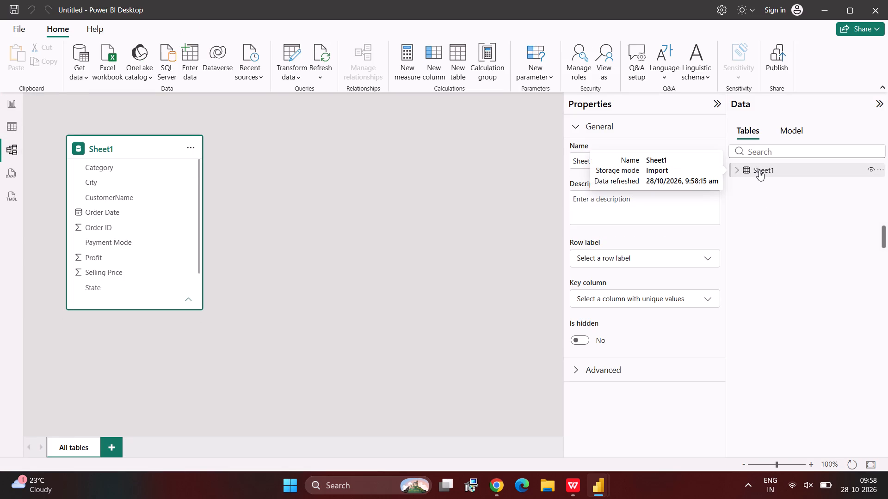
{"action": "left_click", "coordinate": [735, 170]}
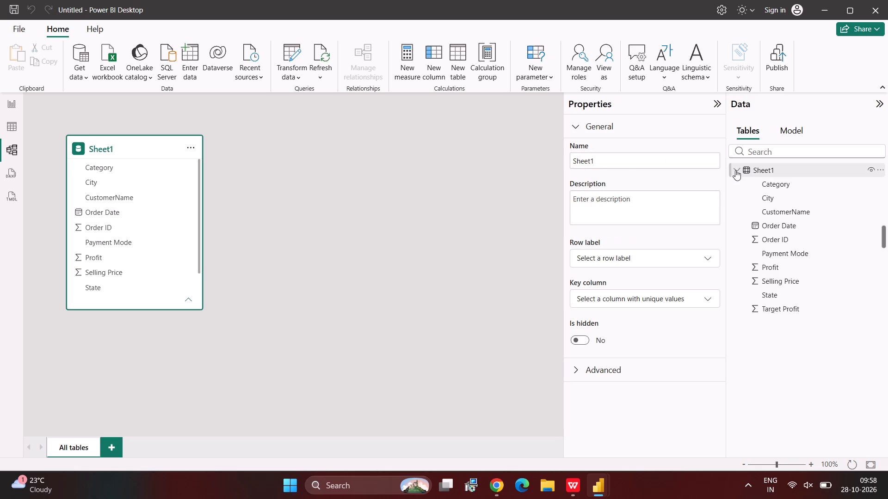
{"action": "left_click", "coordinate": [10, 170]}
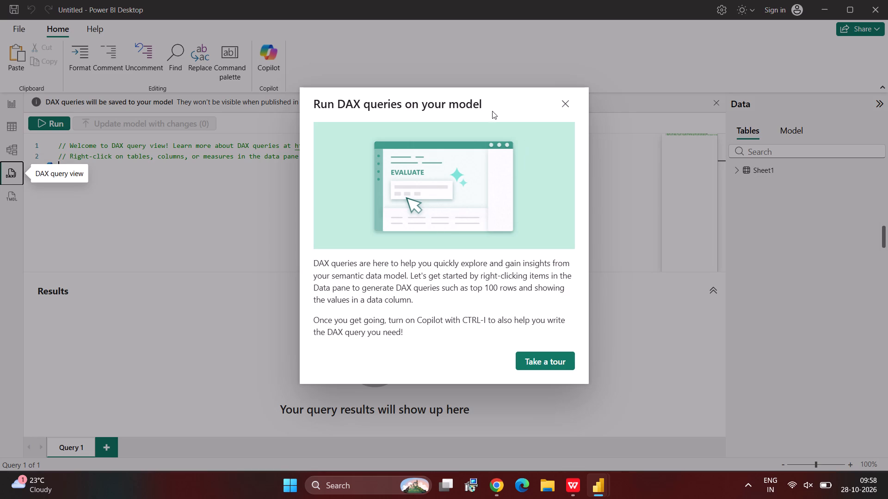
{"action": "left_click", "coordinate": [568, 108]}
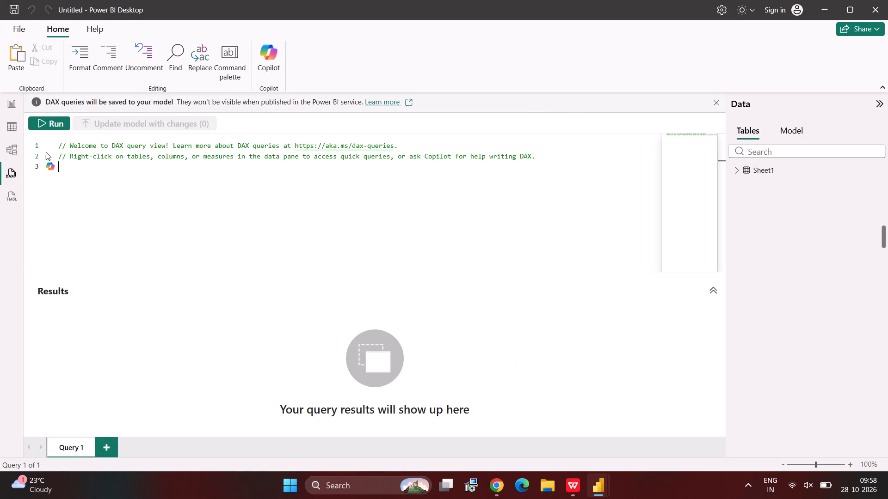
Look through the rows of Sheet1 in the table view.
{"action": "left_click", "coordinate": [10, 127]}
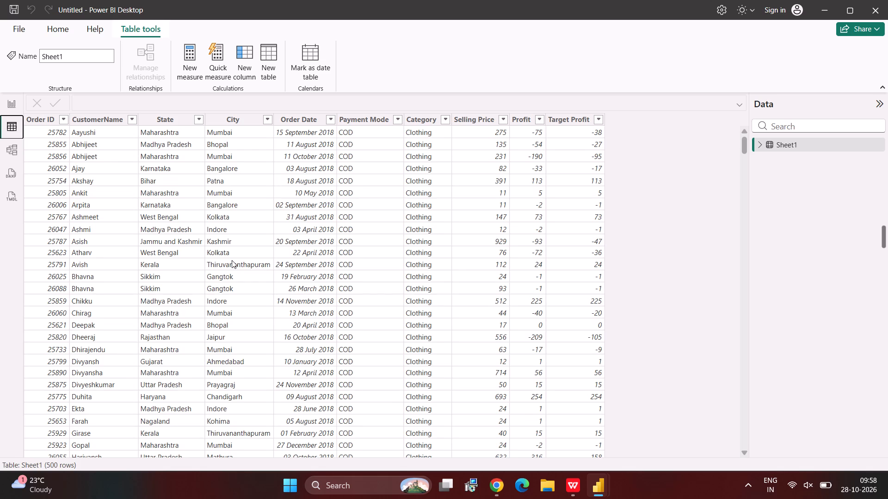
{"action": "scroll", "coordinate": [232, 260], "scroll_direction": "down", "scroll_amount": 2}
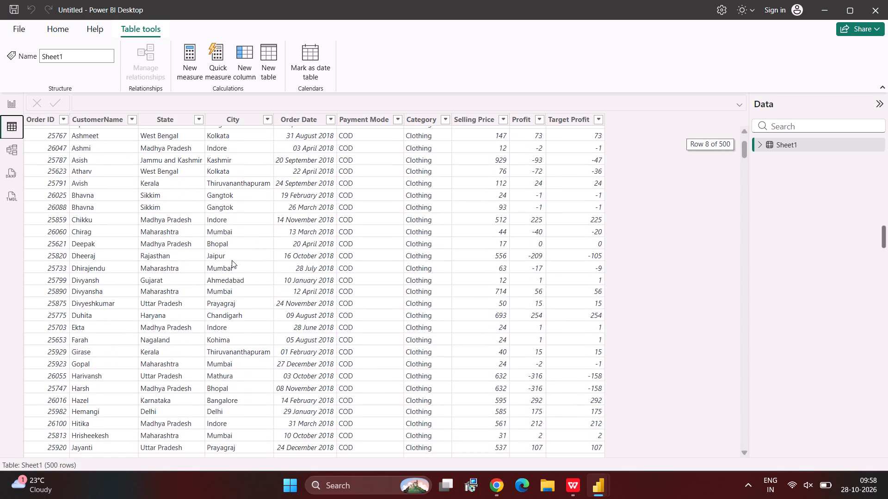
{"action": "scroll", "coordinate": [232, 260], "scroll_direction": "down", "scroll_amount": 3}
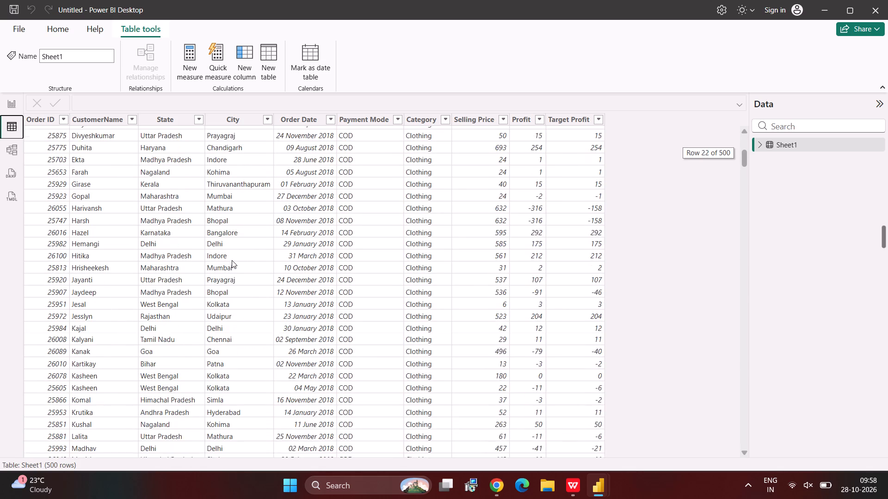
{"action": "scroll", "coordinate": [232, 260], "scroll_direction": "down", "scroll_amount": 2}
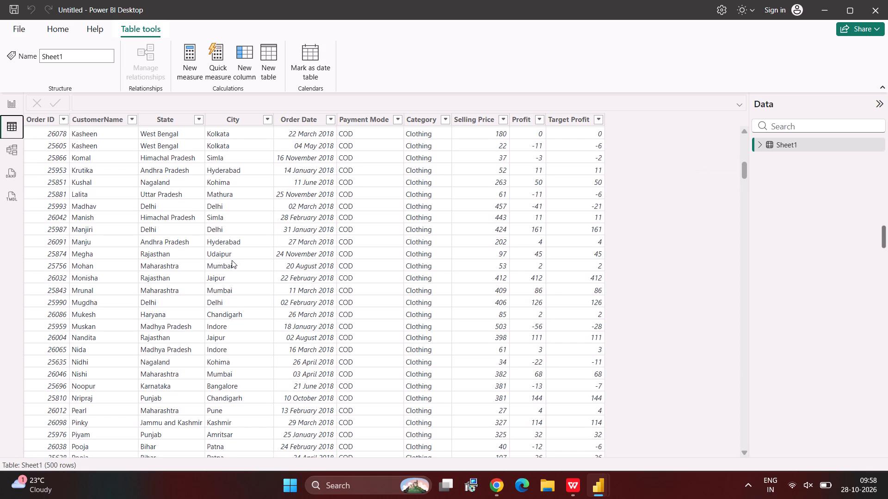
{"action": "scroll", "coordinate": [232, 260], "scroll_direction": "up", "scroll_amount": 6}
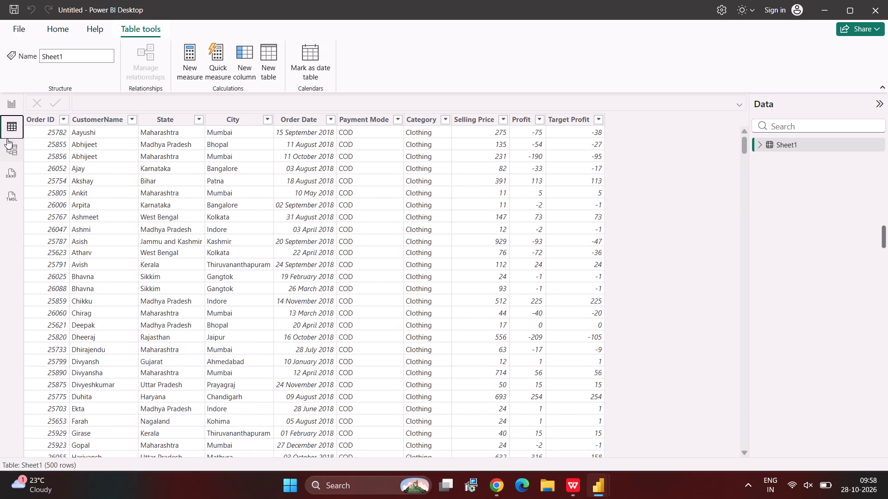
Insert a text box at the top of the report page and widen it to about double its width.
{"action": "left_click", "coordinate": [12, 99]}
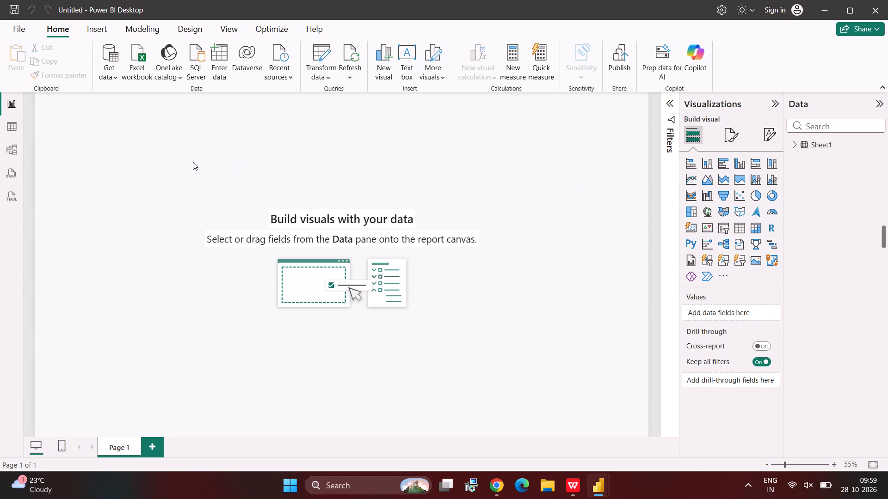
{"action": "left_click", "coordinate": [401, 61]}
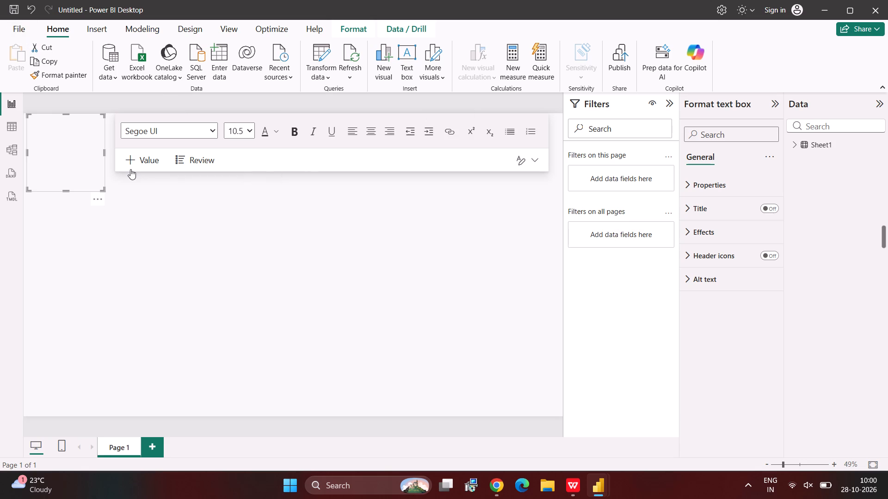
{"action": "key", "text": "ctrl+z"}
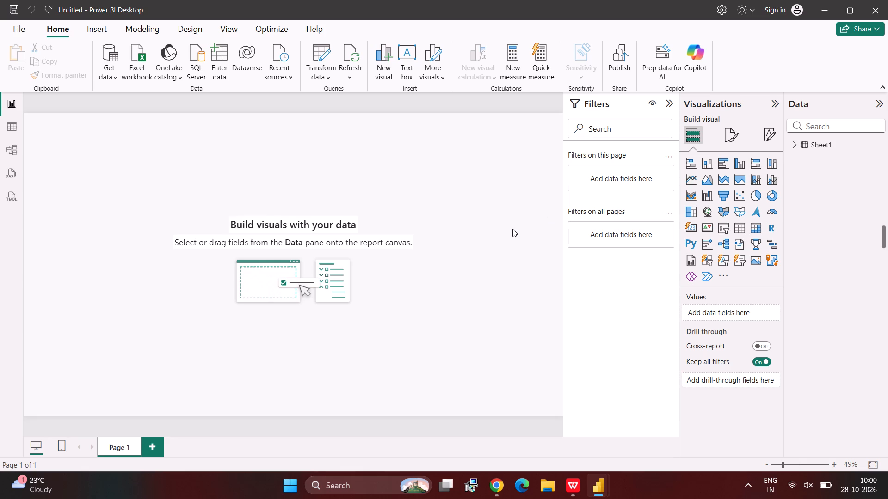
{"action": "left_click", "coordinate": [408, 57]}
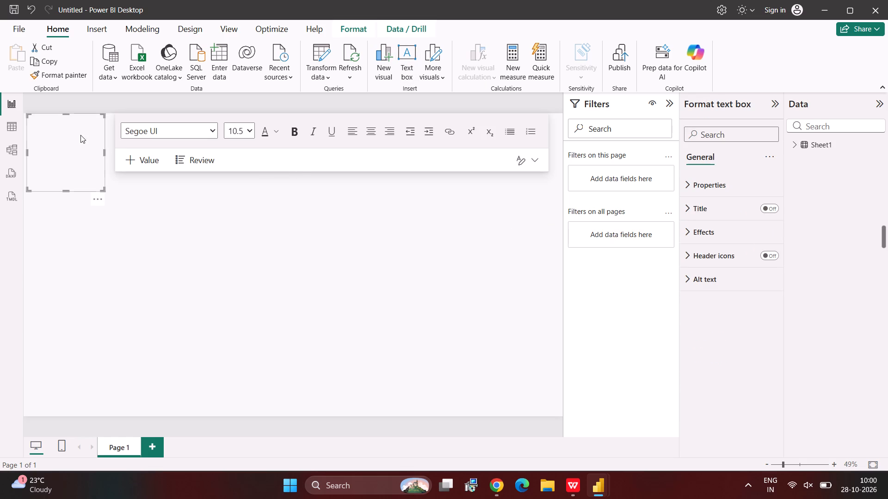
{"action": "left_click_drag", "start_coordinate": [104, 153], "coordinate": [144, 151]}
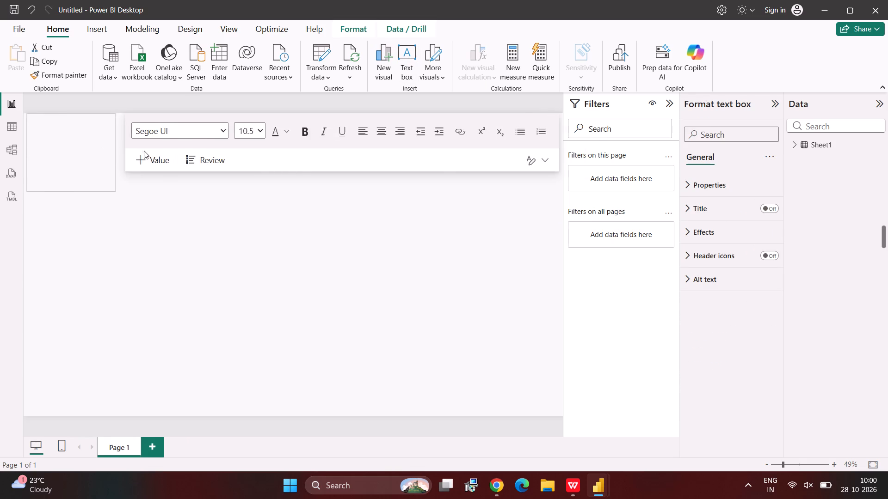
{"action": "left_click_drag", "start_coordinate": [144, 151], "coordinate": [196, 147]}
{"action": "left_click", "coordinate": [196, 147]}
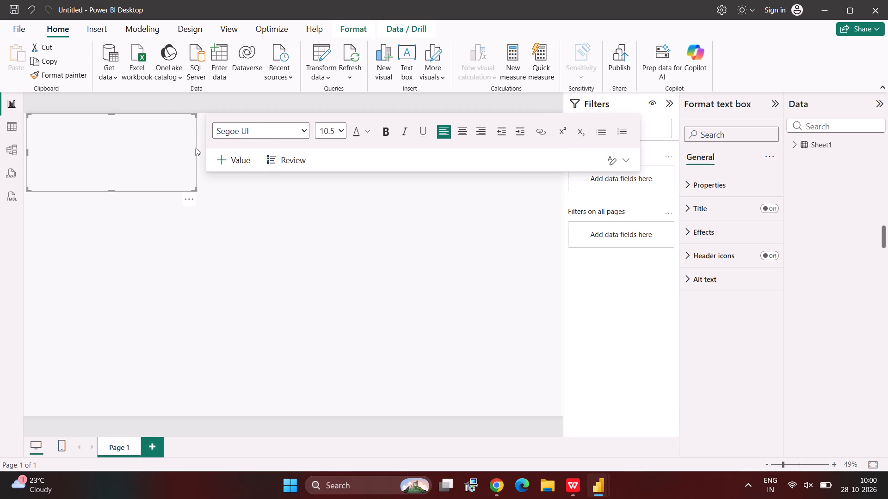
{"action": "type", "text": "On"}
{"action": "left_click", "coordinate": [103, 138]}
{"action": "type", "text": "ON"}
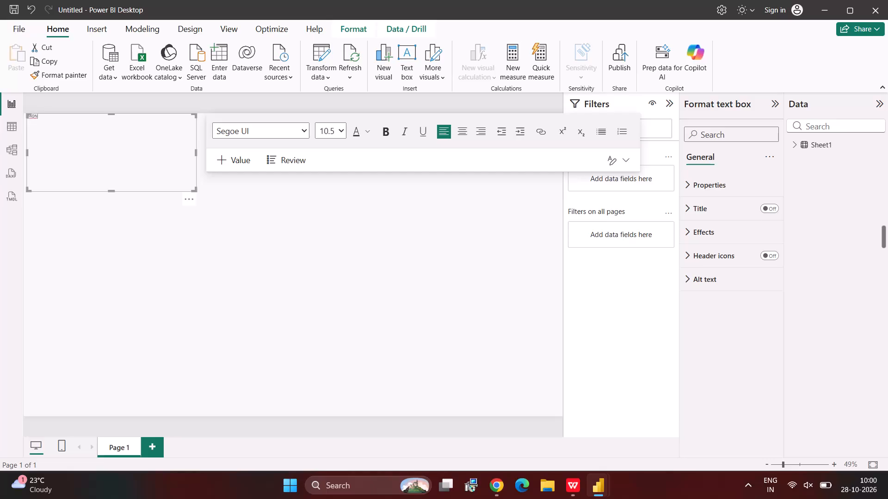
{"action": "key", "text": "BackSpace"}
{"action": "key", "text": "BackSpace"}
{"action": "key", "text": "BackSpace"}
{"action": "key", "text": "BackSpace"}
Align the empty text box with the page's corner, make it shorter, and set its text to bold, size 44.
{"action": "left_click", "coordinate": [341, 126]}
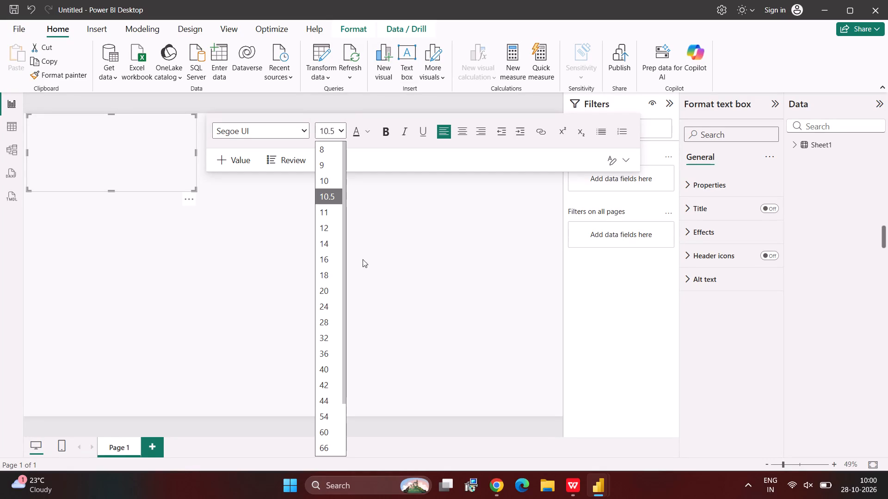
{"action": "left_click", "coordinate": [335, 399]}
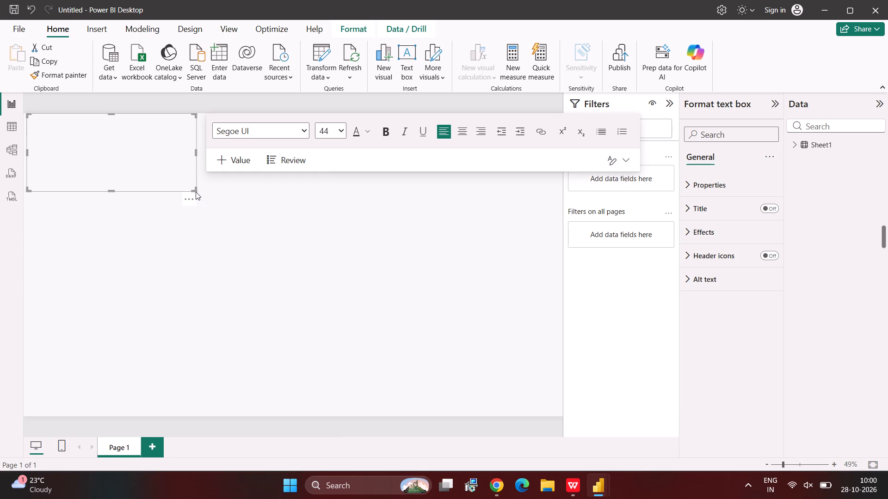
{"action": "left_click_drag", "start_coordinate": [196, 192], "coordinate": [193, 189]}
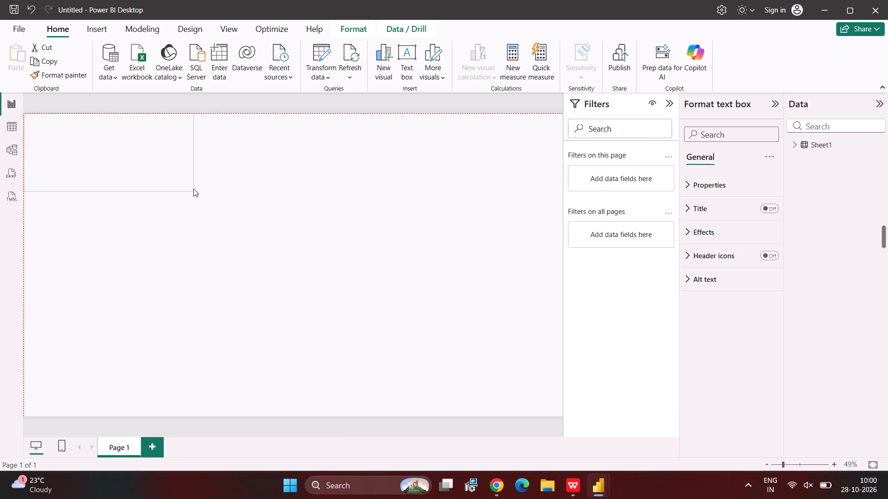
{"action": "left_click_drag", "start_coordinate": [193, 189], "coordinate": [166, 168]}
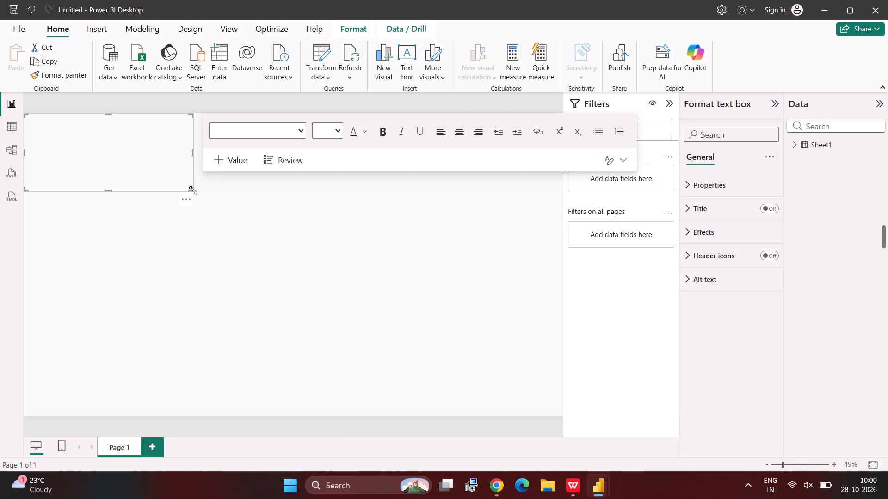
{"action": "left_click_drag", "start_coordinate": [193, 190], "coordinate": [185, 172]}
{"action": "left_click", "coordinate": [185, 172]}
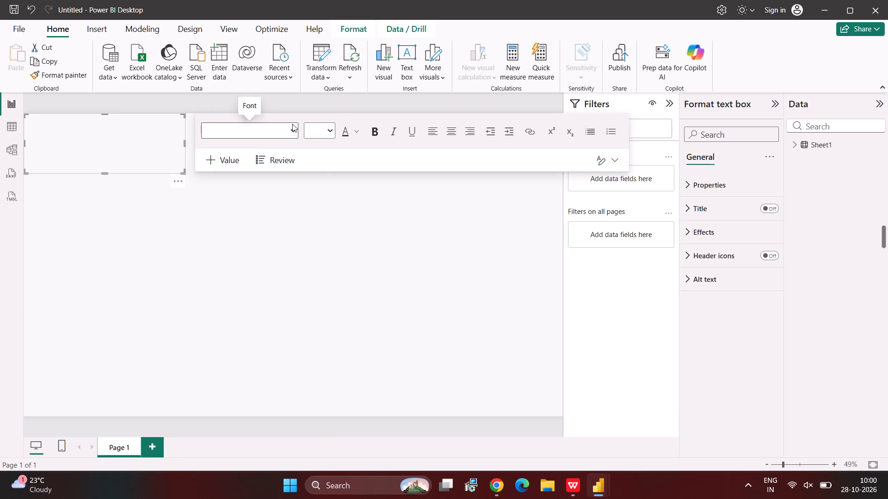
{"action": "left_click", "coordinate": [313, 124]}
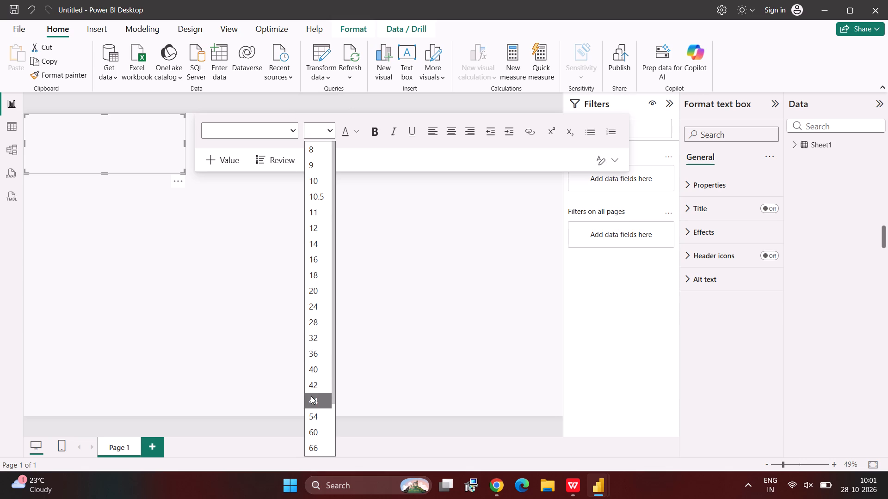
{"action": "left_click", "coordinate": [311, 396]}
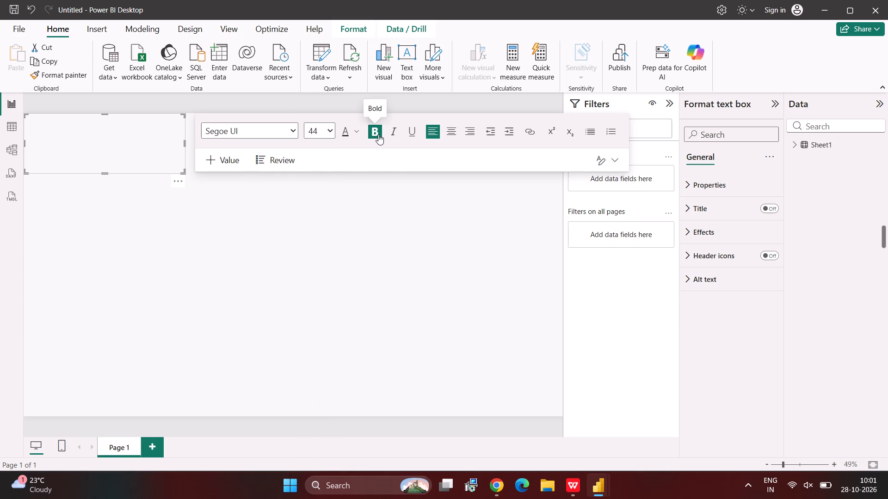
{"action": "left_click", "coordinate": [377, 134]}
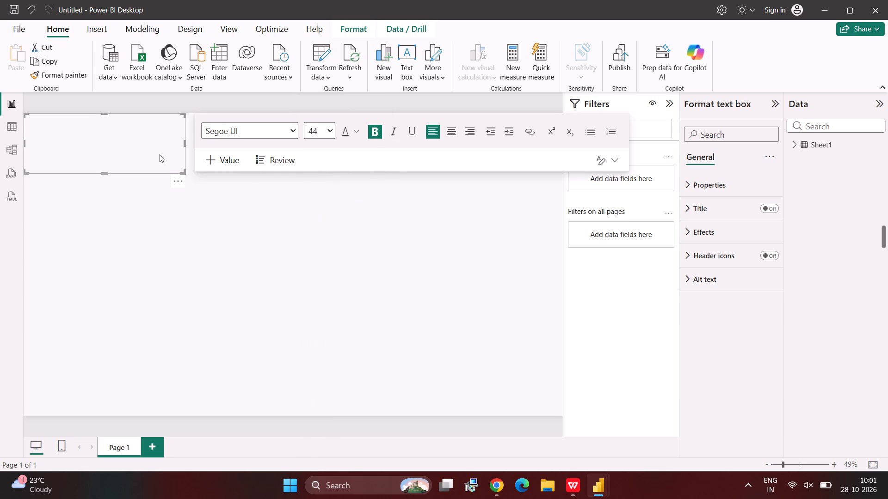
Enter the title "Online Store Dashboard" in the text box, widening the box so the title fits on one line.
{"action": "type", "text": "ON"}
{"action": "type", "text": "linr"}
{"action": "key", "text": "space"}
{"action": "key", "text": "BackSpace"}
{"action": "key", "text": "BackSpace"}
{"action": "type", "text": "e"}
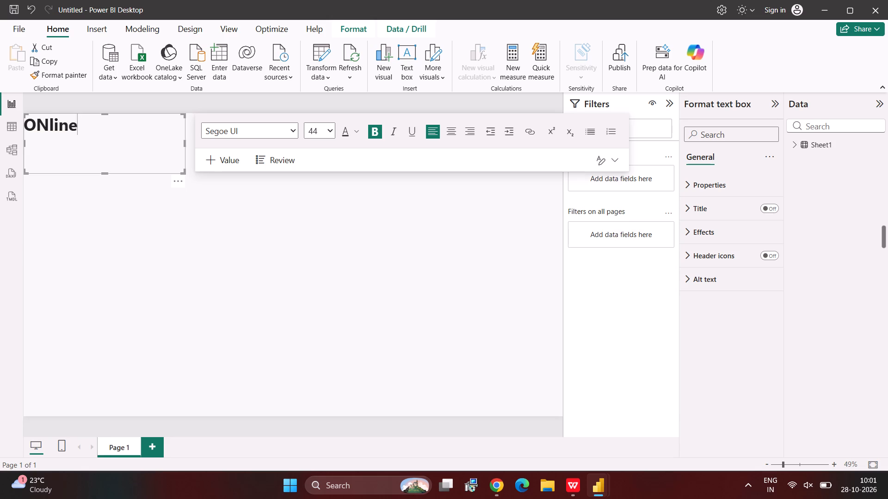
{"action": "key", "text": "space"}
{"action": "key", "text": "BackSpace"}
{"action": "key", "text": "BackSpace"}
{"action": "key", "text": "BackSpace"}
{"action": "key", "text": "BackSpace"}
{"action": "key", "text": "BackSpace"}
{"action": "key", "text": "BackSpace"}
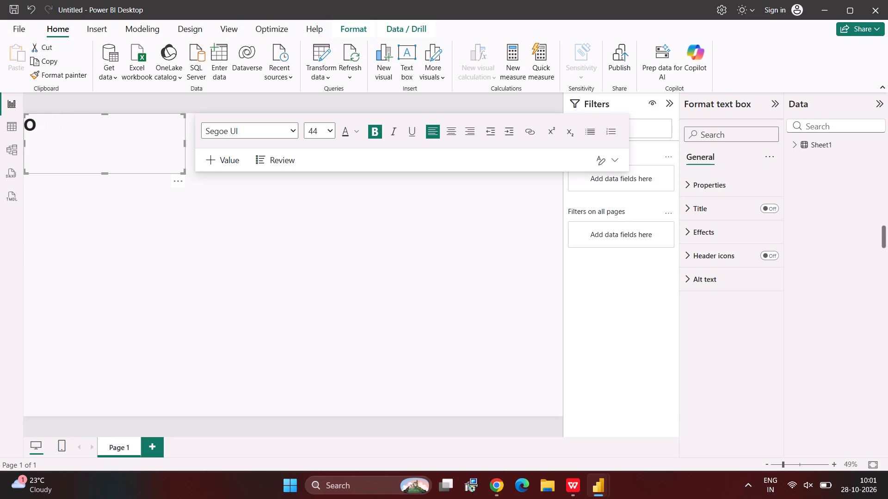
{"action": "type", "text": "nline Store Dashboadrd"}
{"action": "key", "text": "BackSpace"}
{"action": "key", "text": "BackSpace"}
{"action": "key", "text": "BackSpace"}
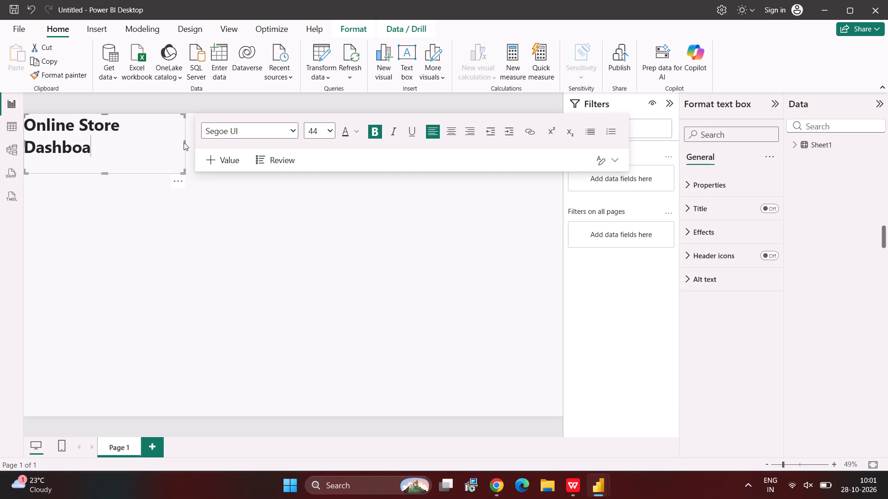
{"action": "left_click_drag", "start_coordinate": [185, 143], "coordinate": [210, 143]}
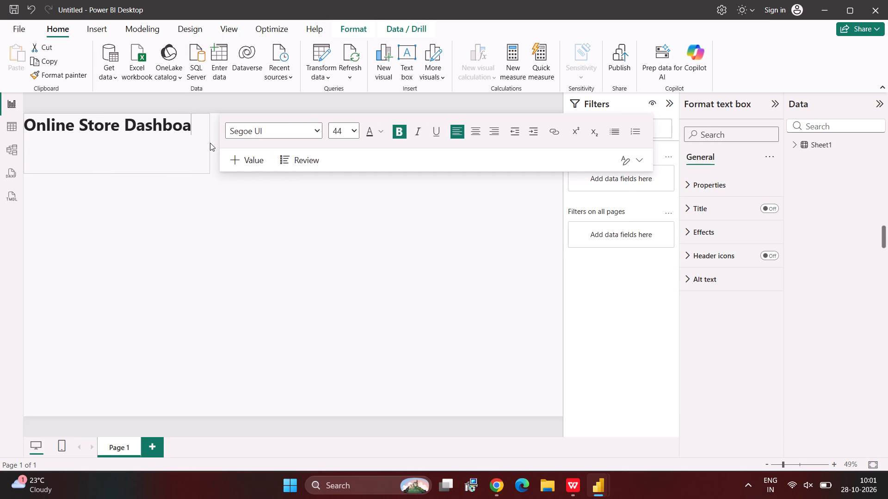
{"action": "left_click_drag", "start_coordinate": [210, 143], "coordinate": [224, 136]}
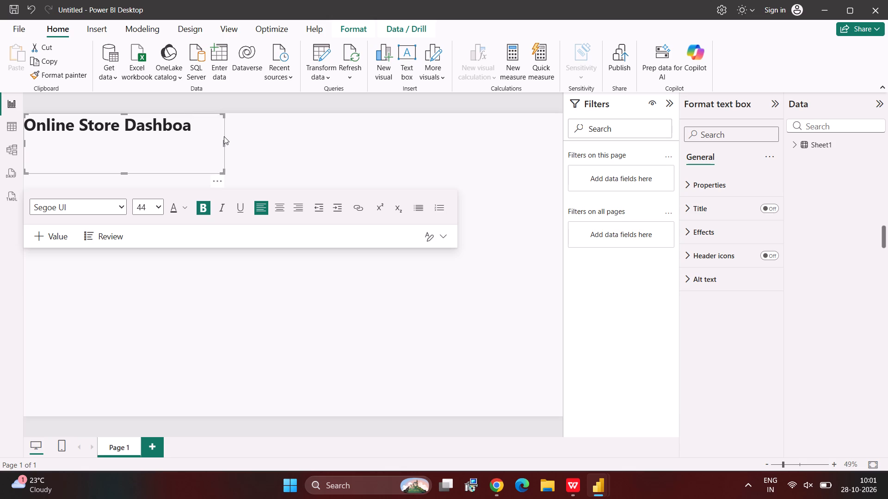
{"action": "type", "text": "rd"}
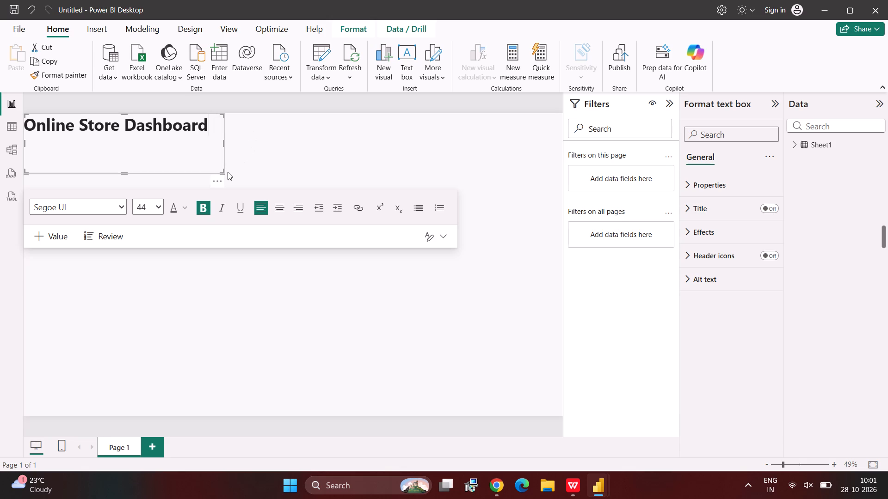
Reduce the height of the title text box so it fits more closely around "Online Store Dashboard".
{"action": "left_click_drag", "start_coordinate": [221, 172], "coordinate": [215, 140]}
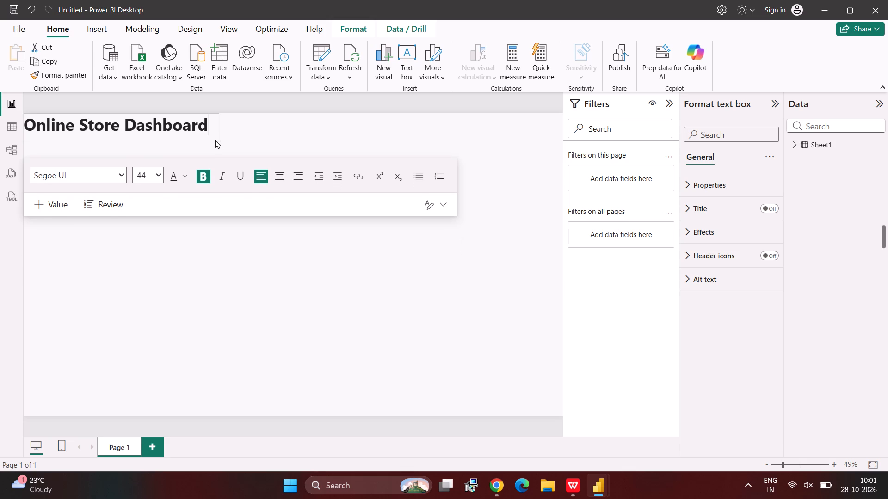
{"action": "left_click_drag", "start_coordinate": [215, 140], "coordinate": [213, 154]}
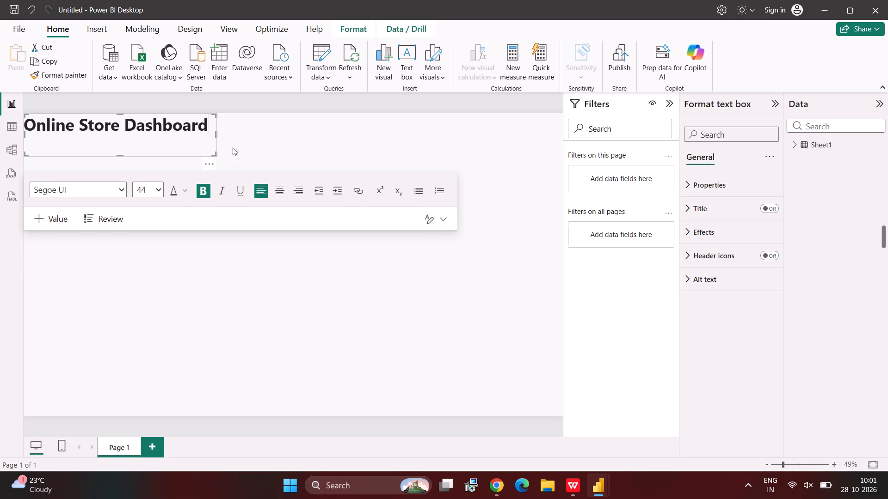
{"action": "left_click", "coordinate": [252, 144]}
Inset the title text box slightly from the page's left edge and extend its right edge to keep the title on one line.
{"action": "left_click_drag", "start_coordinate": [181, 138], "coordinate": [197, 138]}
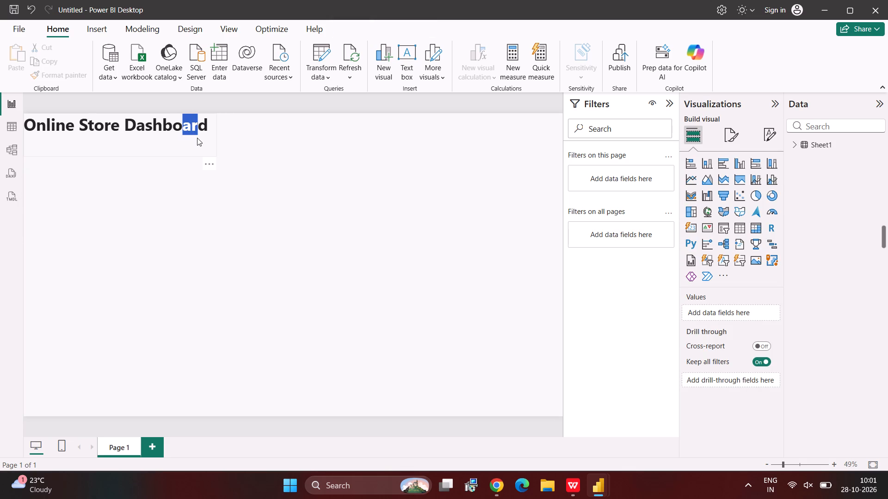
{"action": "left_click_drag", "start_coordinate": [197, 138], "coordinate": [197, 138]}
{"action": "left_click", "coordinate": [197, 138]}
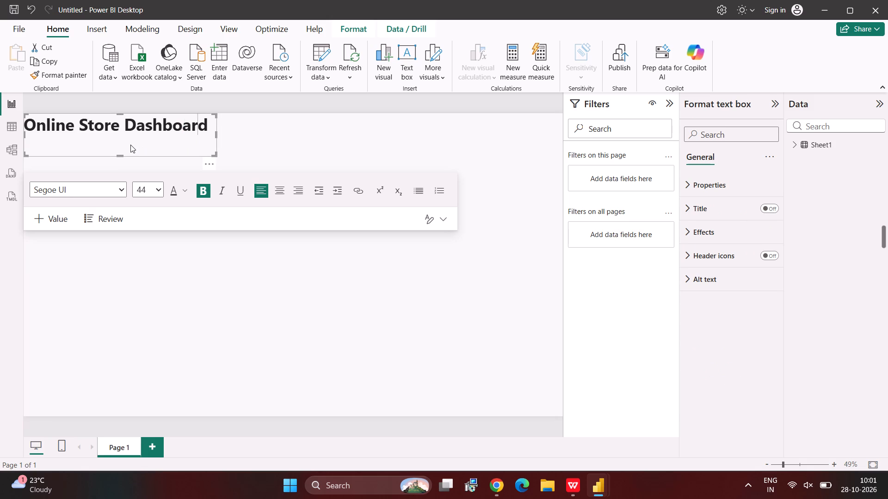
{"action": "left_click_drag", "start_coordinate": [130, 145], "coordinate": [39, 135]}
{"action": "left_click", "coordinate": [61, 143]}
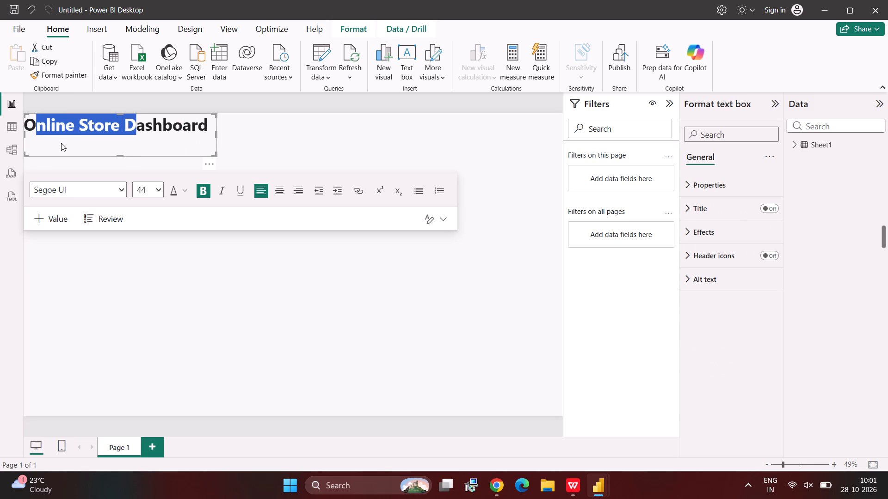
{"action": "left_click_drag", "start_coordinate": [23, 134], "coordinate": [32, 134]}
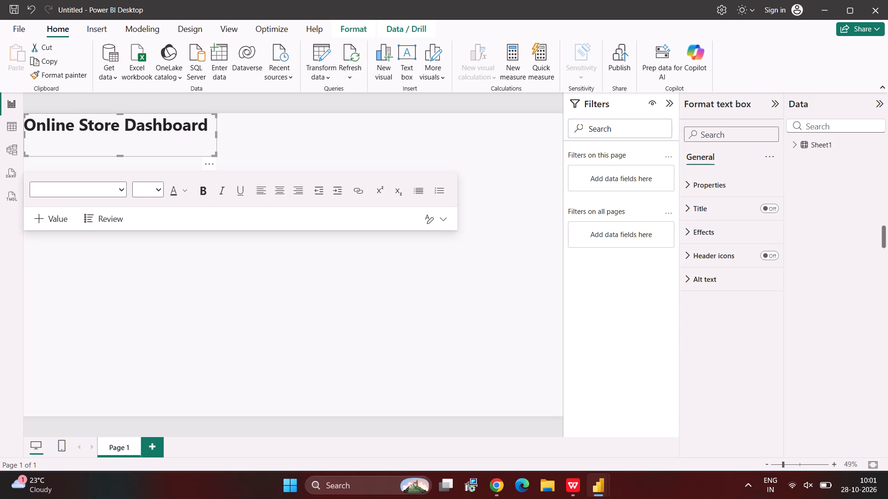
{"action": "left_click_drag", "start_coordinate": [24, 133], "coordinate": [32, 133]}
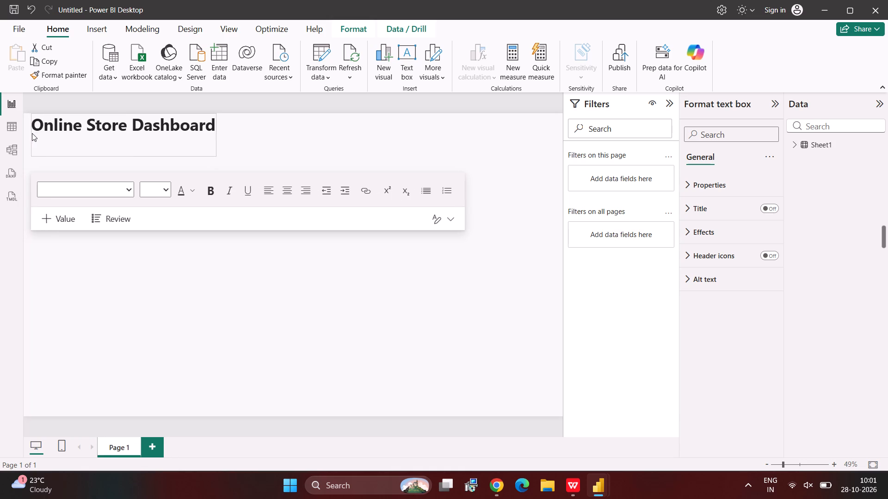
{"action": "left_click_drag", "start_coordinate": [32, 133], "coordinate": [38, 133]}
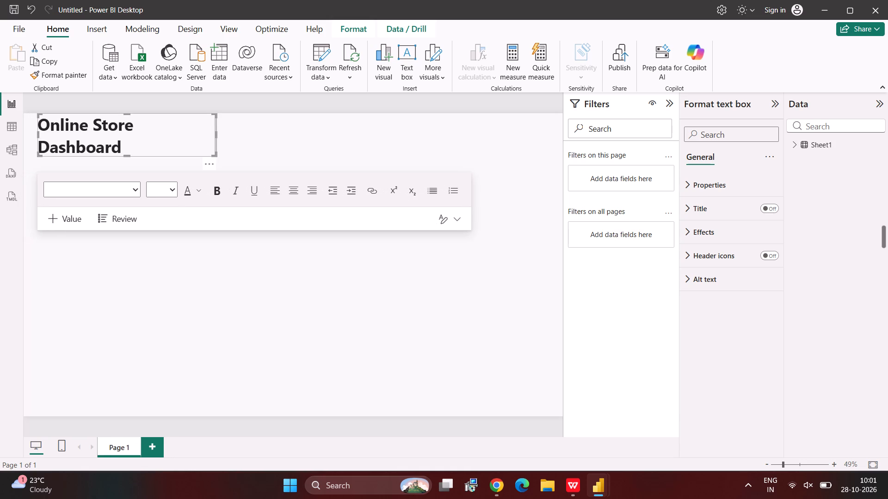
{"action": "left_click_drag", "start_coordinate": [217, 133], "coordinate": [227, 133]}
{"action": "left_click", "coordinate": [227, 133]}
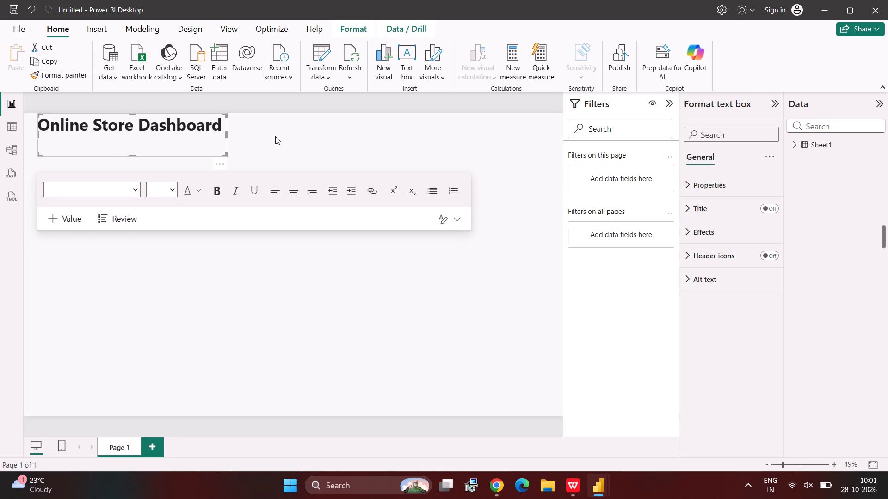
{"action": "left_click", "coordinate": [275, 136]}
Turn on the title text box's background and fill it with the lightest grey tint of the black theme color.
{"action": "left_click", "coordinate": [211, 137]}
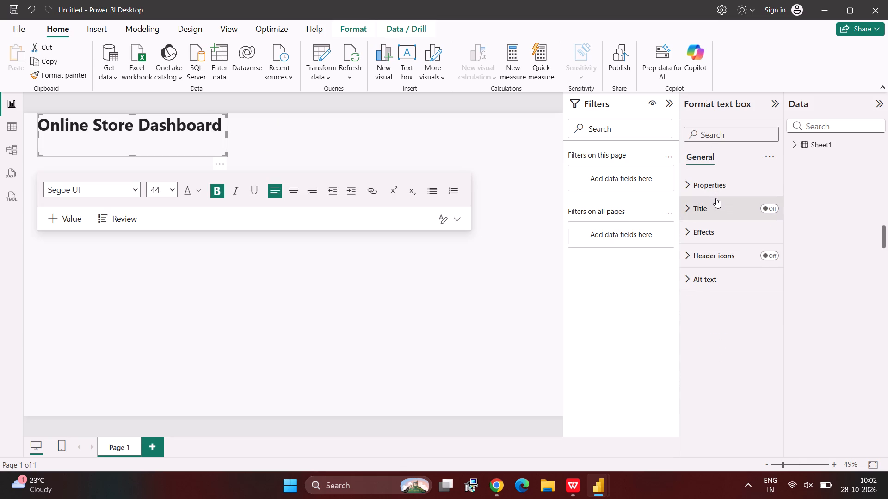
{"action": "left_click", "coordinate": [708, 232]}
{"action": "left_click", "coordinate": [713, 286]}
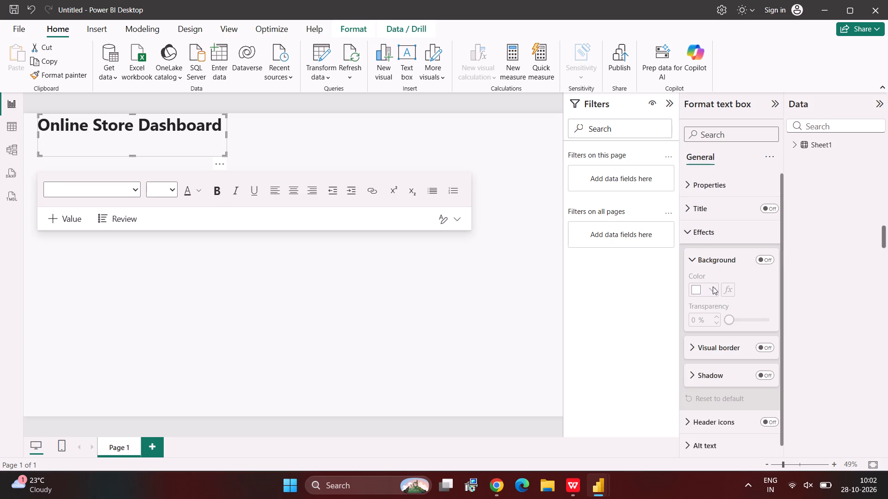
{"action": "left_click_drag", "start_coordinate": [712, 290], "coordinate": [760, 262]}
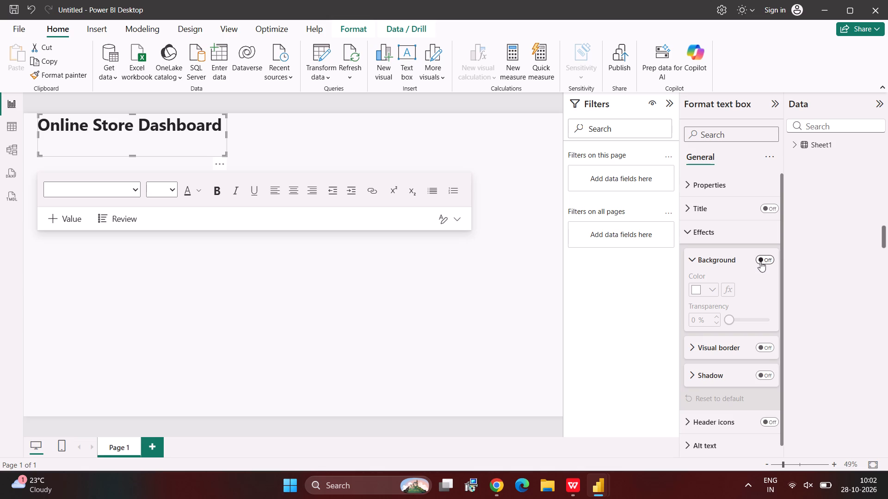
{"action": "left_click", "coordinate": [760, 262]}
{"action": "left_click", "coordinate": [710, 292]}
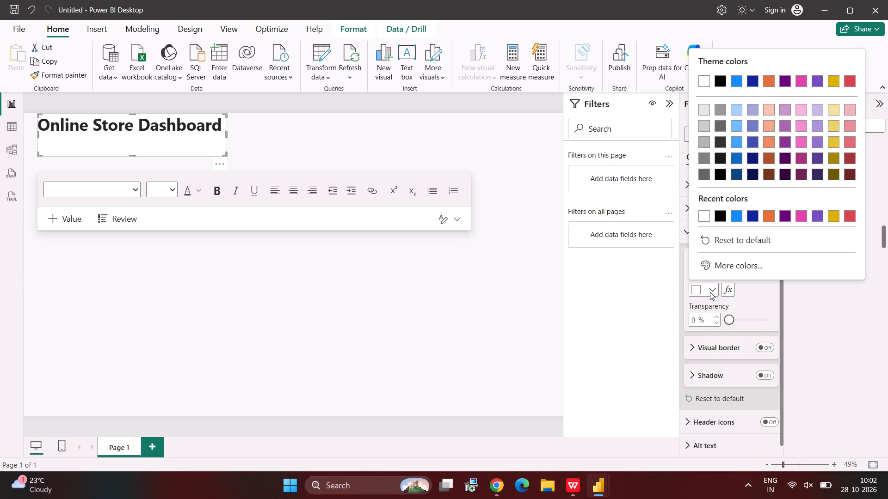
{"action": "left_click", "coordinate": [720, 138]}
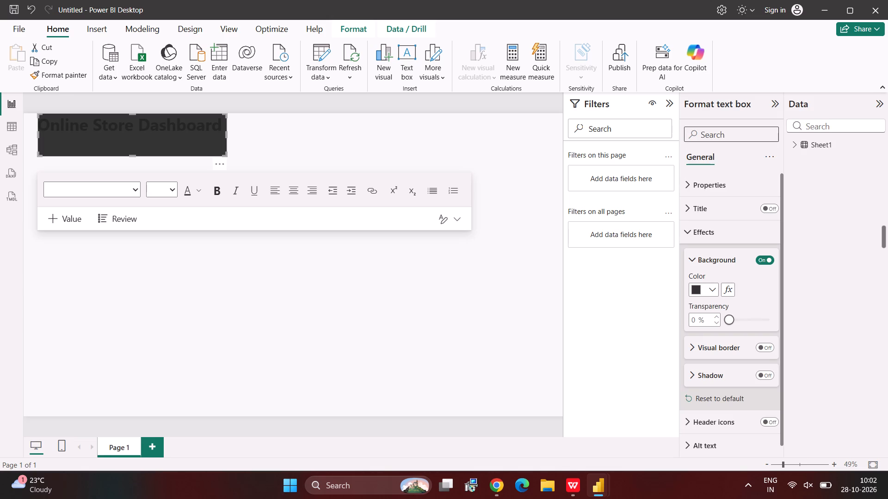
{"action": "left_click", "coordinate": [711, 287]}
{"action": "left_click", "coordinate": [721, 107]}
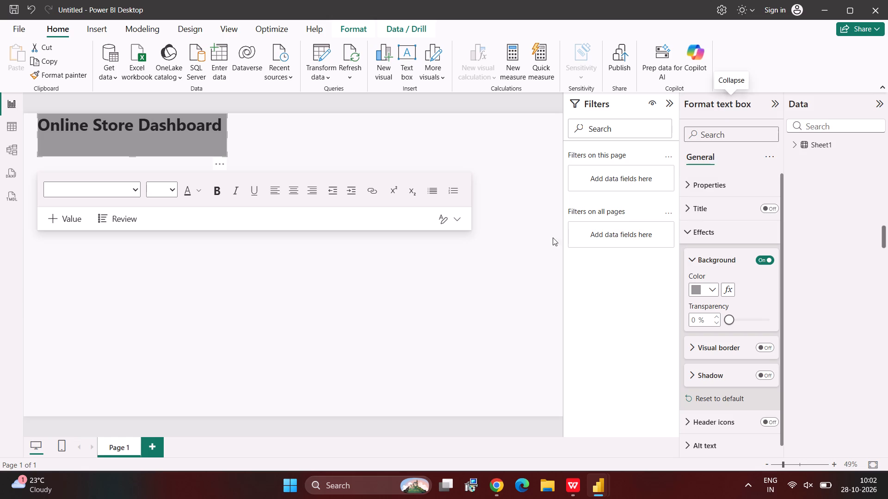
{"action": "left_click", "coordinate": [389, 329]}
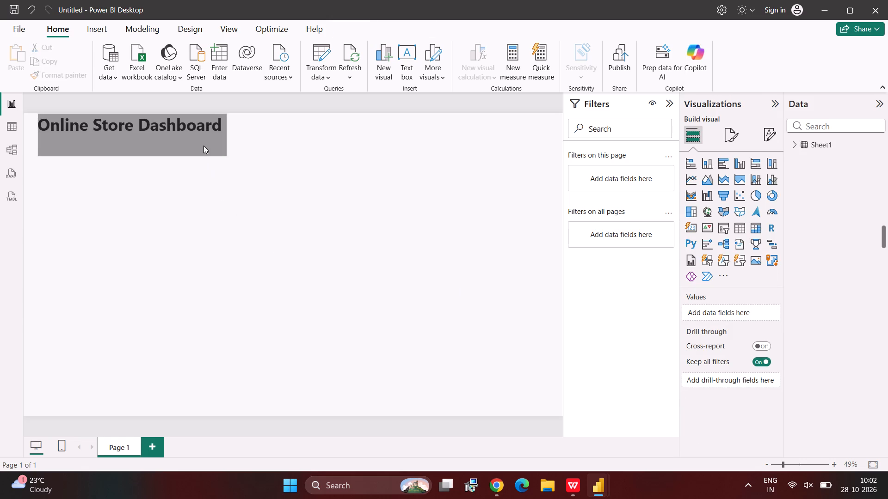
Shorten the grey title text box slightly by raising its bottom edge.
{"action": "left_click", "coordinate": [203, 146]}
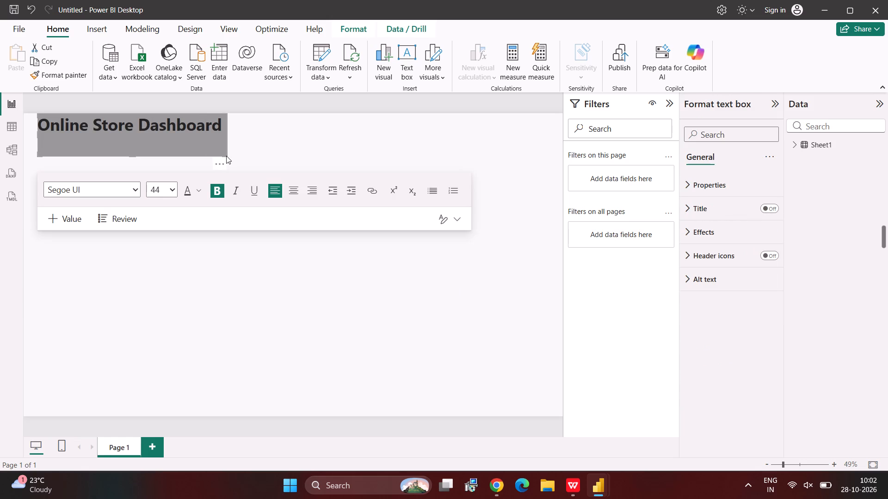
{"action": "left_click_drag", "start_coordinate": [227, 154], "coordinate": [228, 147]}
{"action": "left_click", "coordinate": [298, 279]}
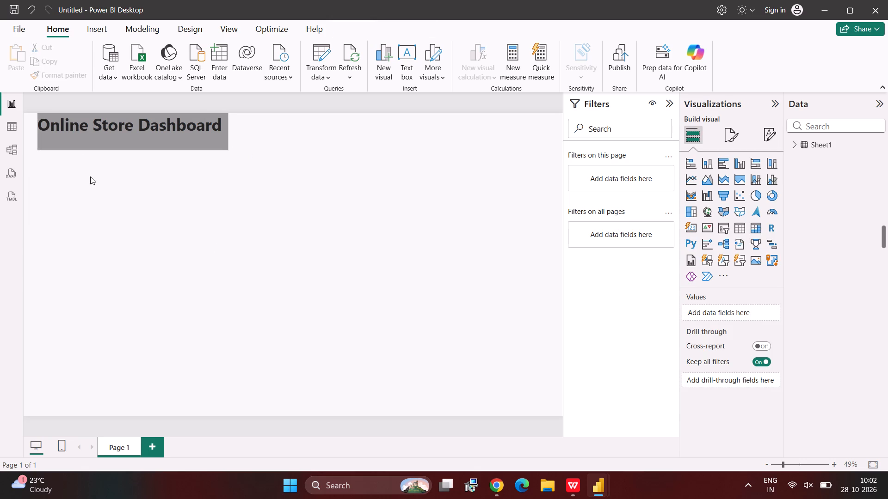
Turn on the visual border for the title text box.
{"action": "left_click", "coordinate": [181, 139]}
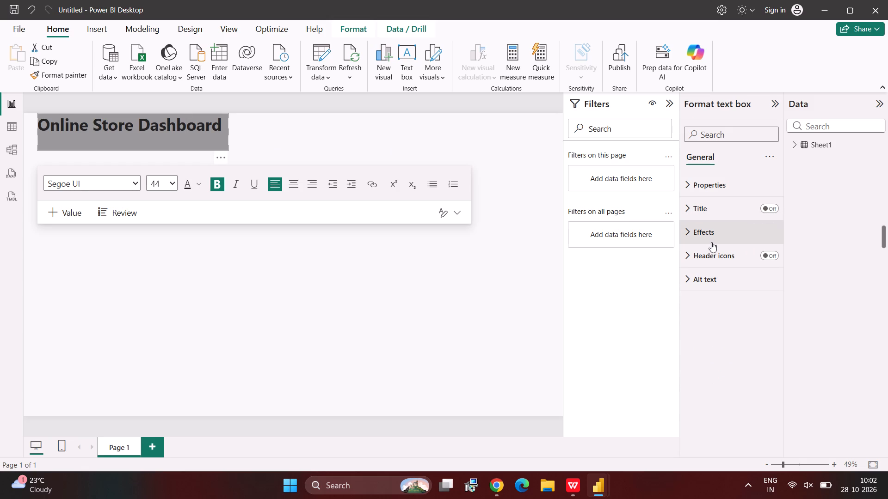
{"action": "left_click", "coordinate": [711, 242]}
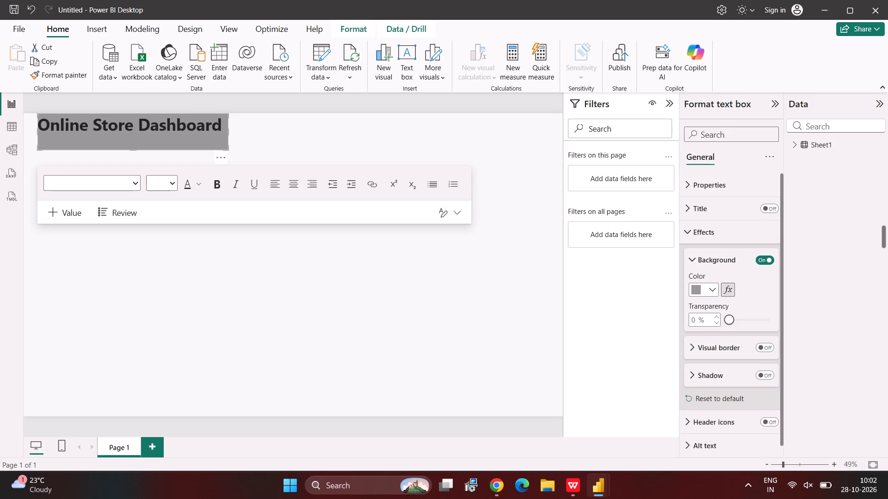
{"action": "scroll", "coordinate": [729, 367], "scroll_direction": "down", "scroll_amount": 3}
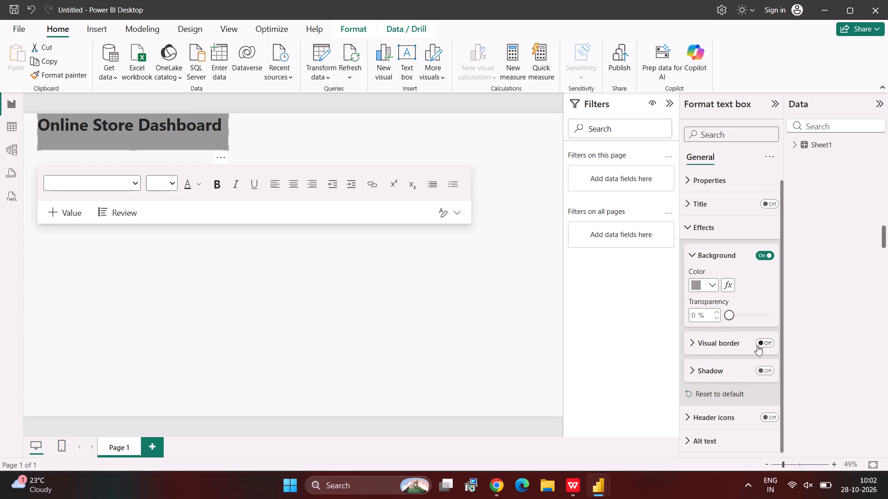
{"action": "left_click", "coordinate": [759, 343]}
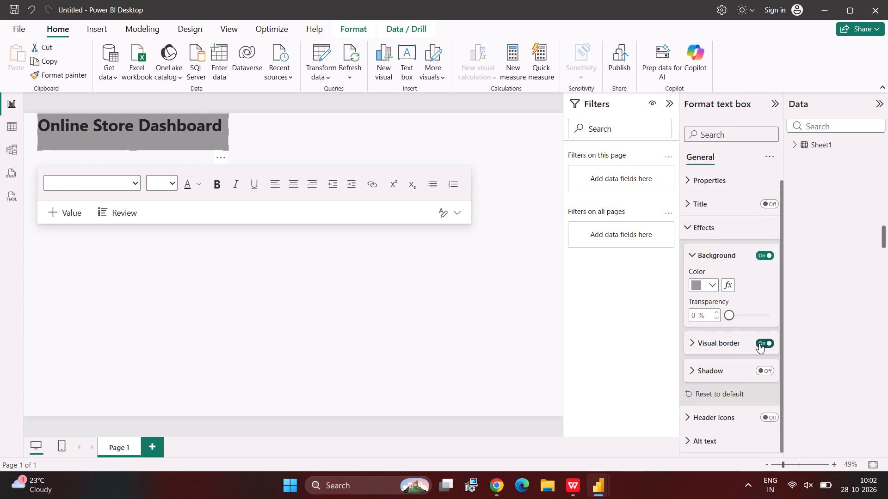
Set the title text box's left, top and bottom padding to 10 px.
{"action": "left_click", "coordinate": [708, 203]}
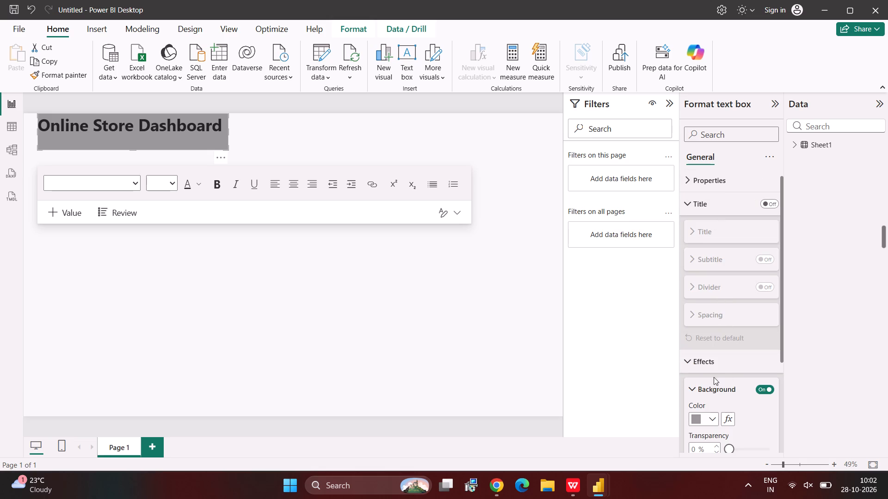
{"action": "left_click_drag", "start_coordinate": [705, 168], "coordinate": [706, 173]}
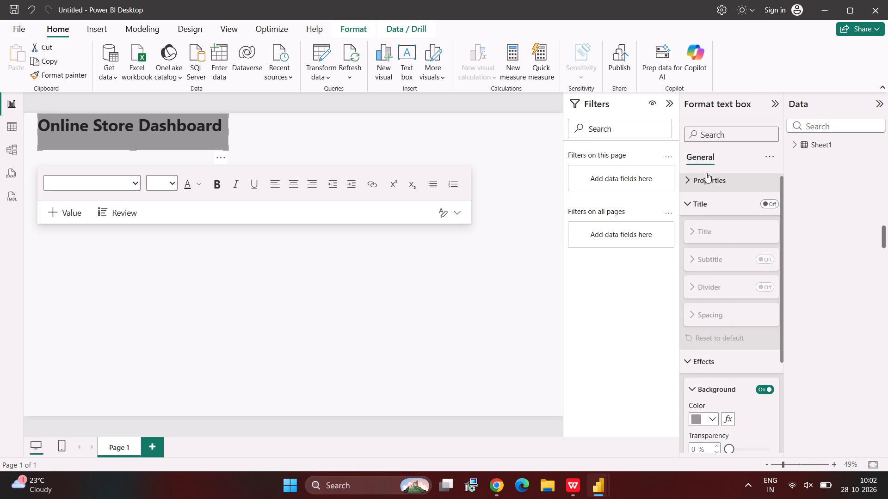
{"action": "left_click_drag", "start_coordinate": [706, 173], "coordinate": [706, 175]}
{"action": "left_click", "coordinate": [706, 175]}
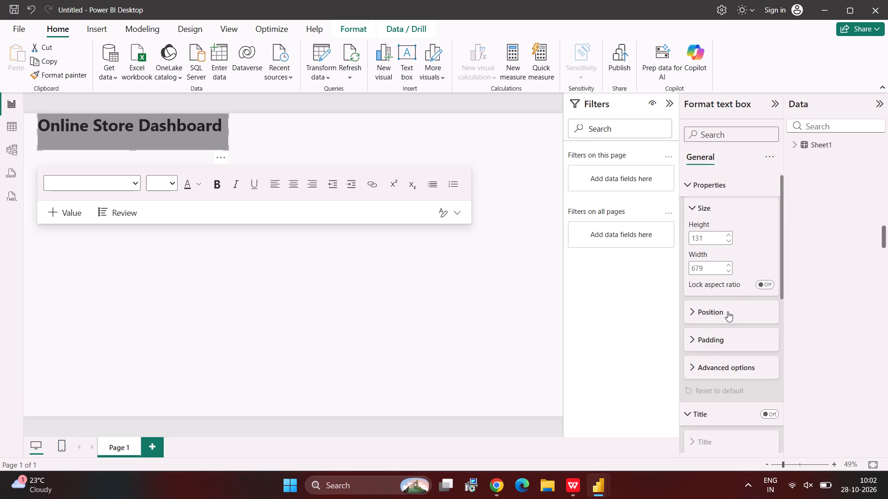
{"action": "scroll", "coordinate": [728, 311], "scroll_direction": "down", "scroll_amount": 1}
{"action": "left_click", "coordinate": [711, 298]}
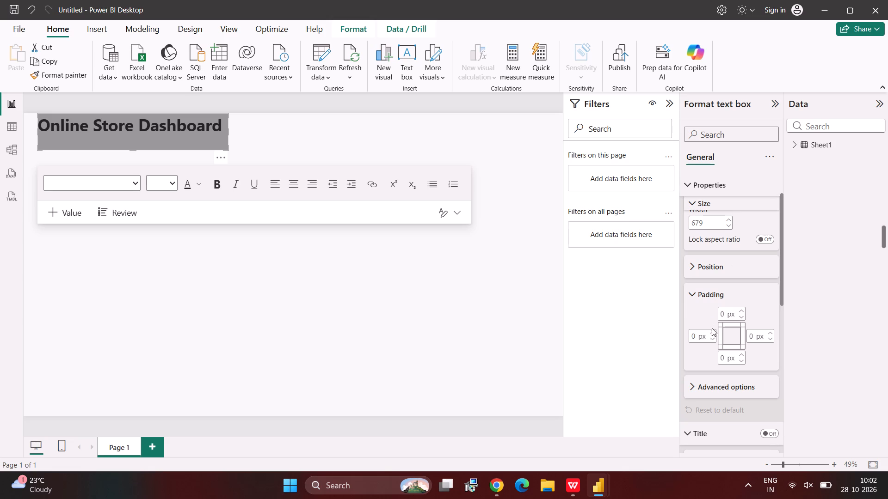
{"action": "left_click", "coordinate": [697, 335]}
{"action": "key", "text": "BackSpace"}
{"action": "key", "text": "1"}
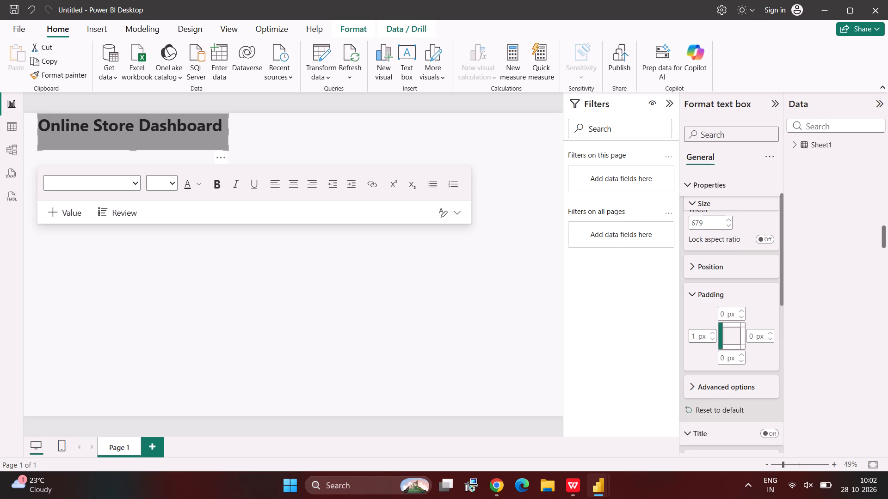
{"action": "key", "text": "0"}
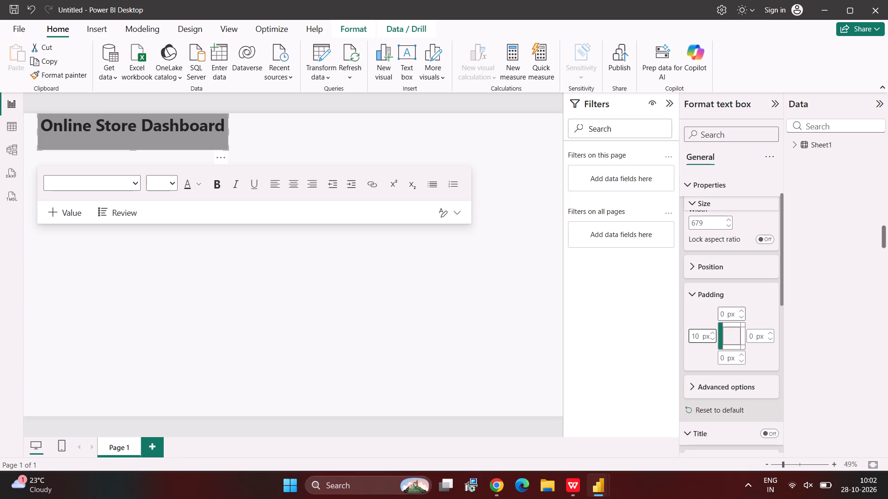
{"action": "left_click", "coordinate": [721, 315]}
{"action": "type", "text": "10"}
{"action": "left_click", "coordinate": [722, 357]}
{"action": "type", "text": "10"}
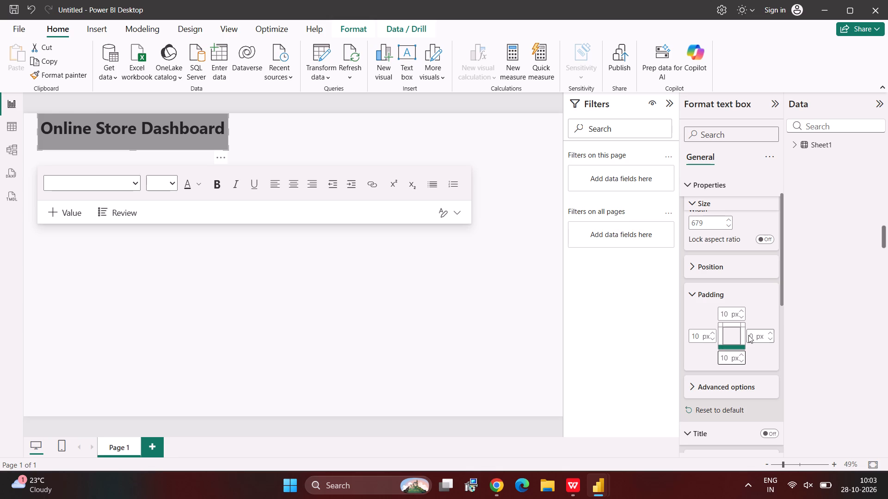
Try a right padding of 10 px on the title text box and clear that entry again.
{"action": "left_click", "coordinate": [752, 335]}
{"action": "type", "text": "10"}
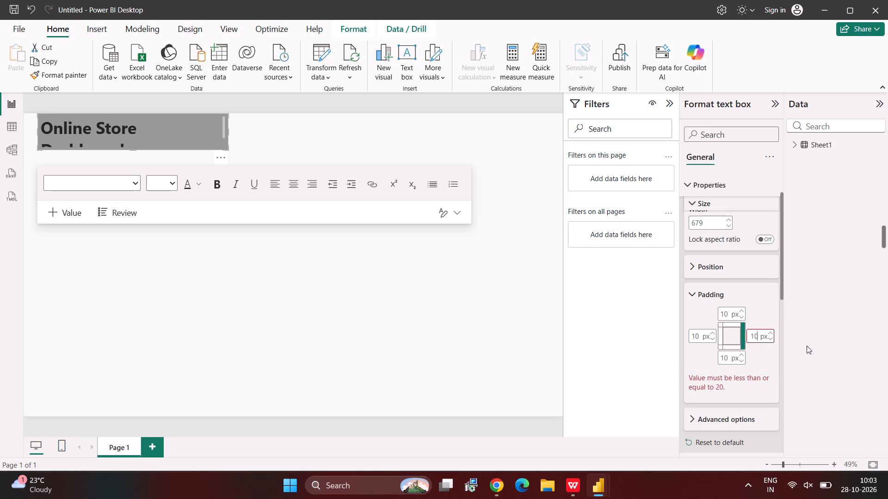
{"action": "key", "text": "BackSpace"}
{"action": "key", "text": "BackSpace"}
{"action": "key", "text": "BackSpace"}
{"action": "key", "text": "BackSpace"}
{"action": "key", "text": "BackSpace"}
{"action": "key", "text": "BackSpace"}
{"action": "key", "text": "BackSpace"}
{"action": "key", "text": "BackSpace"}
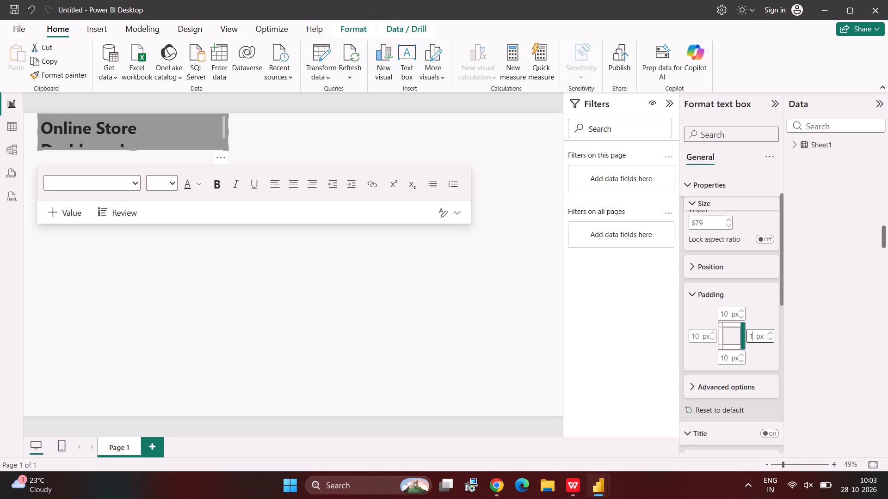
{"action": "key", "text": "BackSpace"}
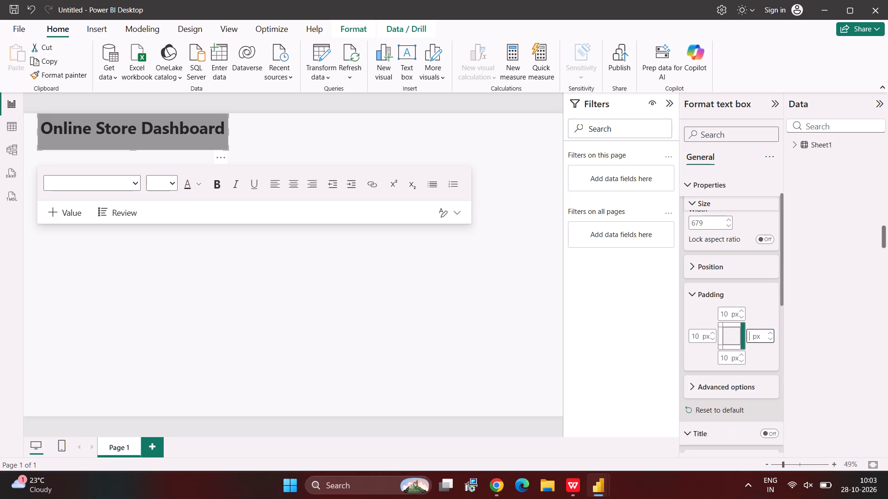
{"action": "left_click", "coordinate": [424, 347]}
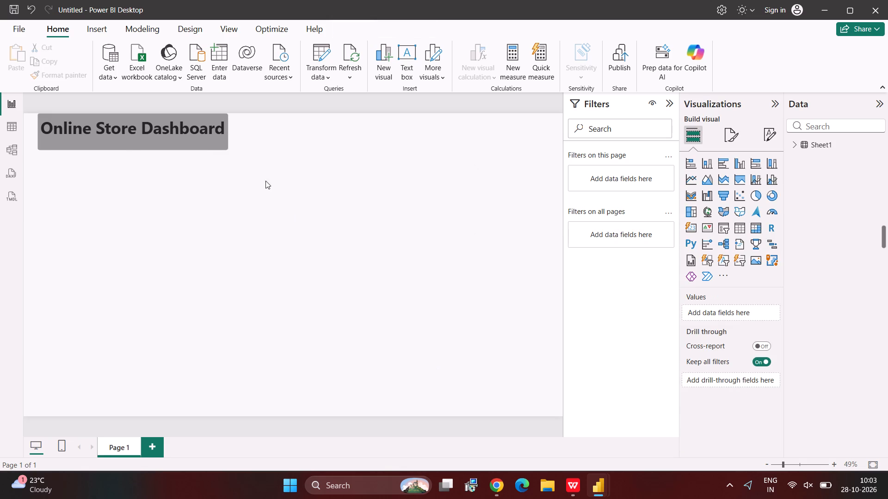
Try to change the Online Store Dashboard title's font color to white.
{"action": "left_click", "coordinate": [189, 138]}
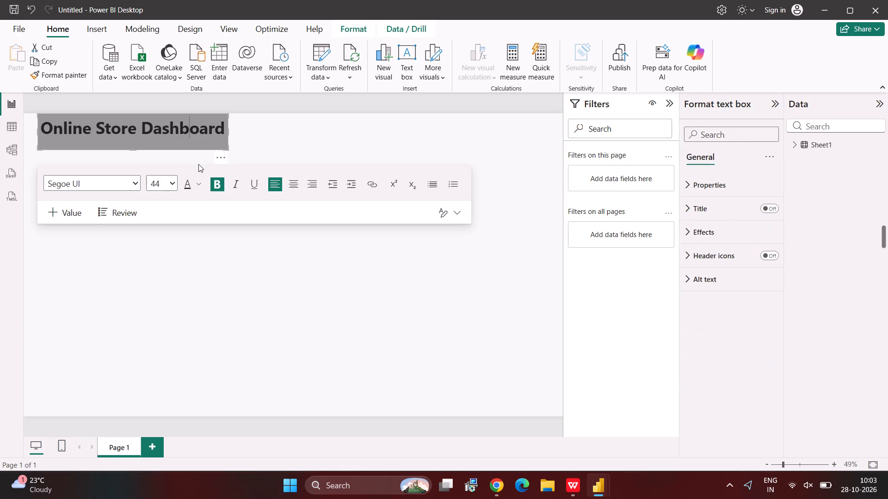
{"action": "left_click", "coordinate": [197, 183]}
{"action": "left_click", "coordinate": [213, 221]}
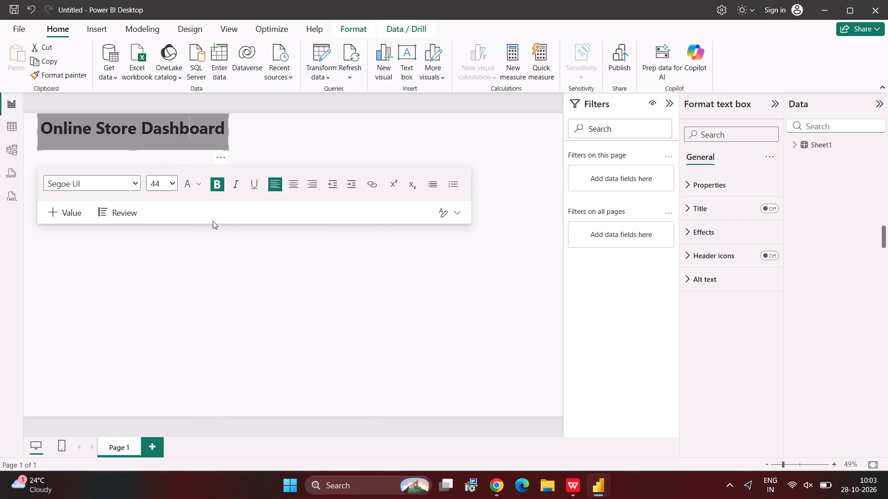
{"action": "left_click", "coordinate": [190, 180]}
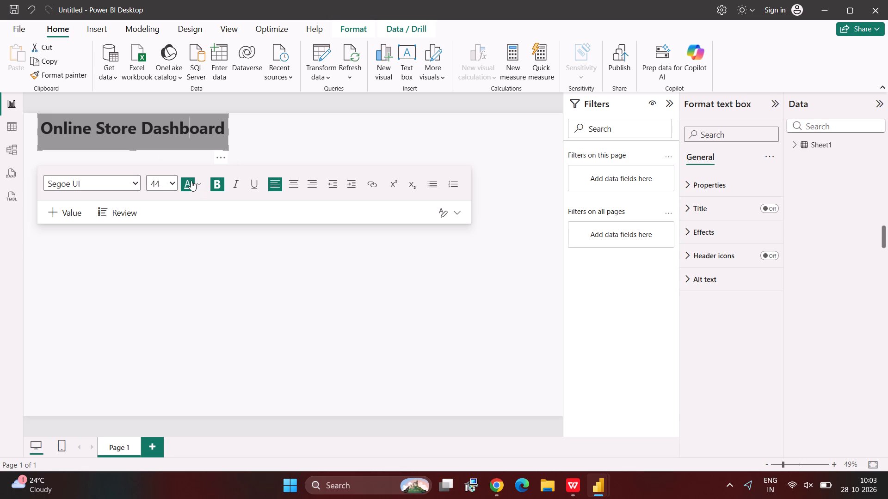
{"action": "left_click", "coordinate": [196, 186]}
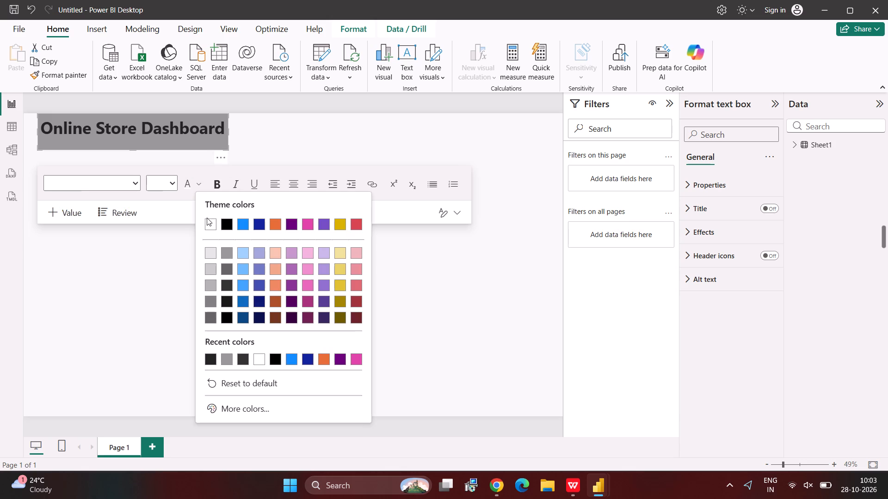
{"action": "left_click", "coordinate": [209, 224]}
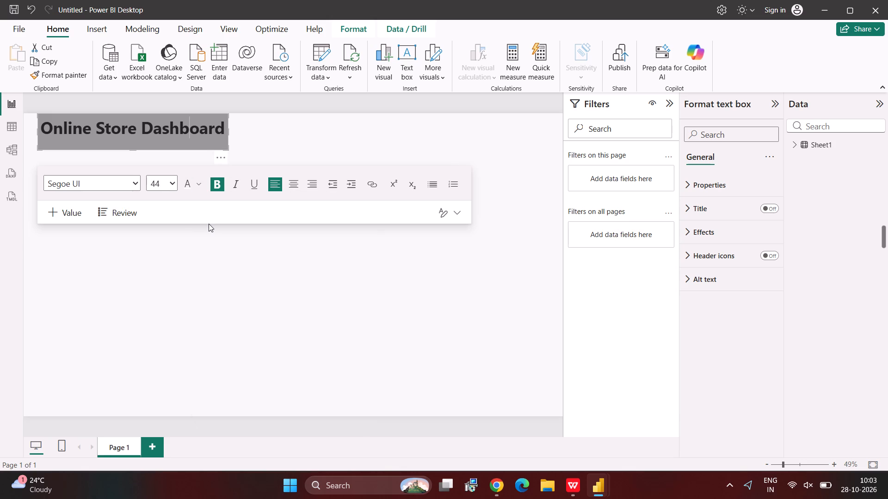
Change the title text box's background to the second, darker grey tint of the black theme color.
{"action": "left_click", "coordinate": [706, 226]}
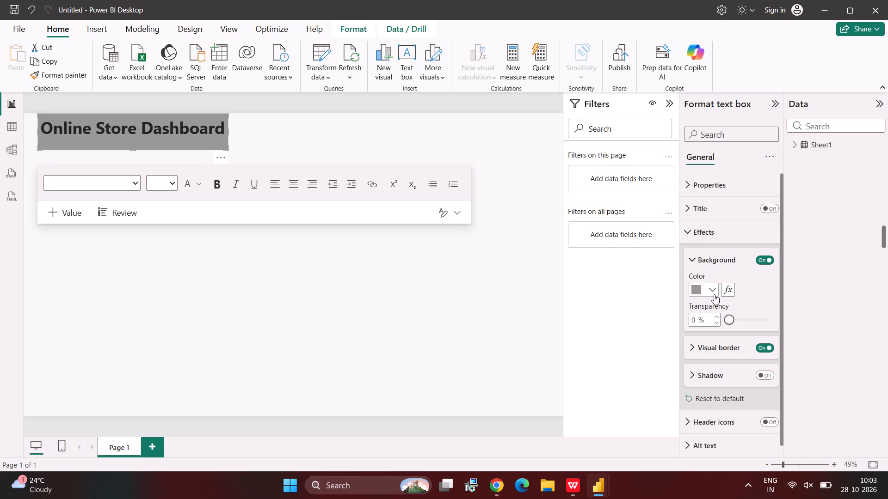
{"action": "left_click", "coordinate": [714, 294]}
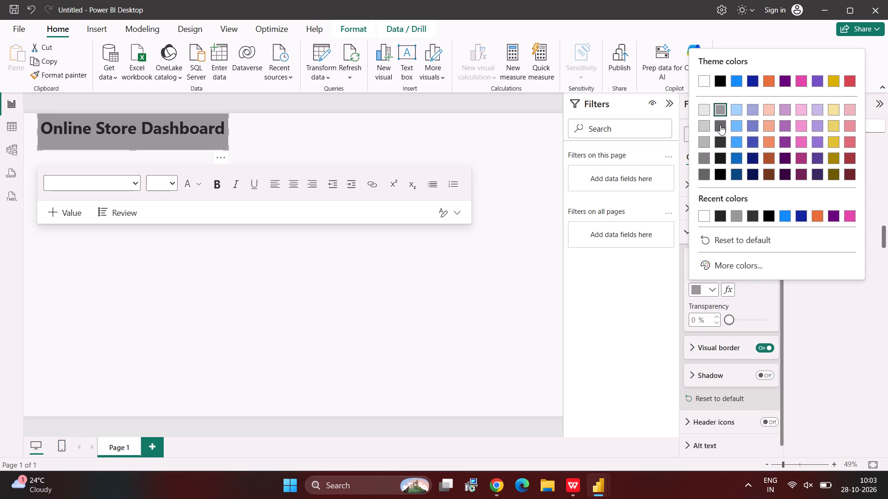
{"action": "left_click", "coordinate": [720, 125]}
{"action": "left_click", "coordinate": [486, 273]}
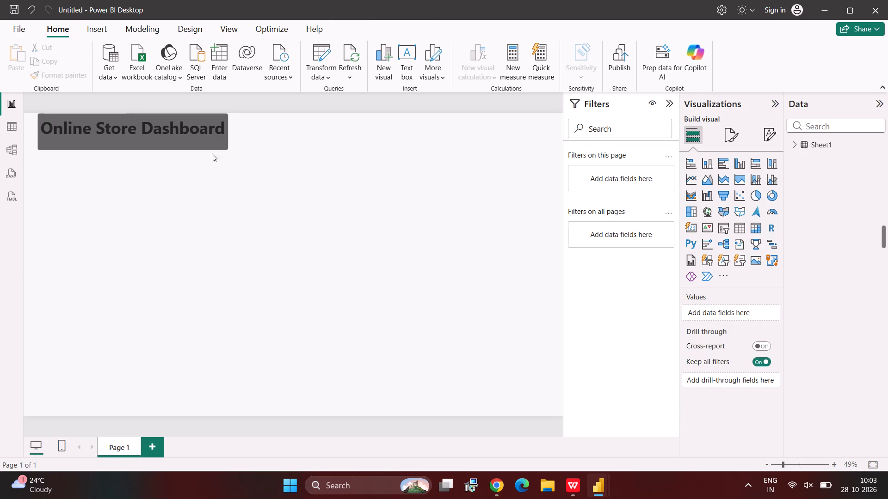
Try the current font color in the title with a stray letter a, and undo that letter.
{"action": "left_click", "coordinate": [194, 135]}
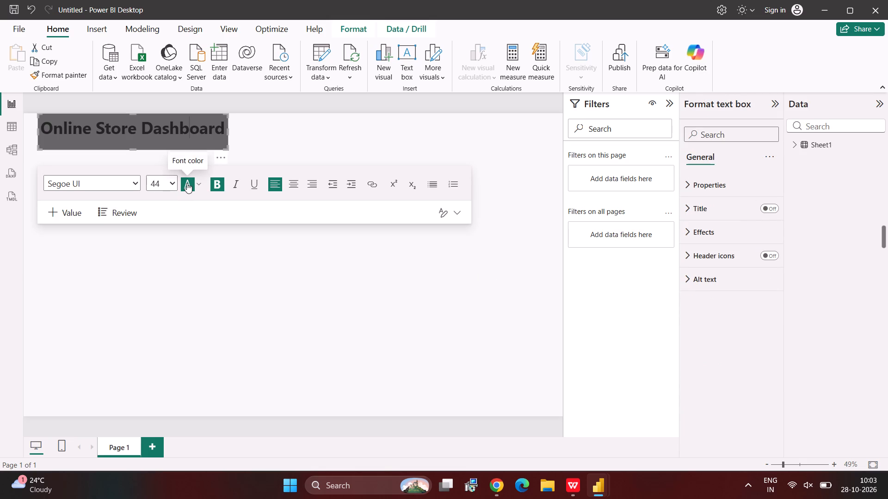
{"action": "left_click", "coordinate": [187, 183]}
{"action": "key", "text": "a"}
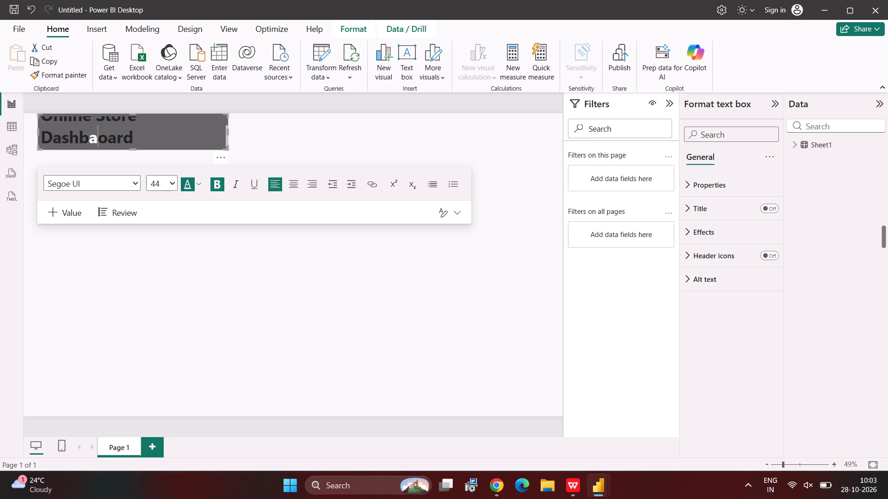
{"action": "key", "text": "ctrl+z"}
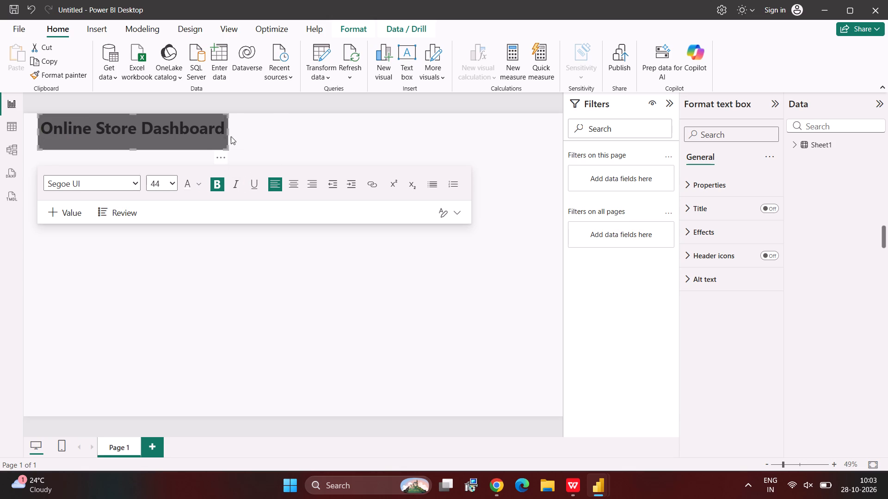
Widen the title text box slightly by extending its right edge beyond the text.
{"action": "left_click_drag", "start_coordinate": [223, 130], "coordinate": [236, 132]}
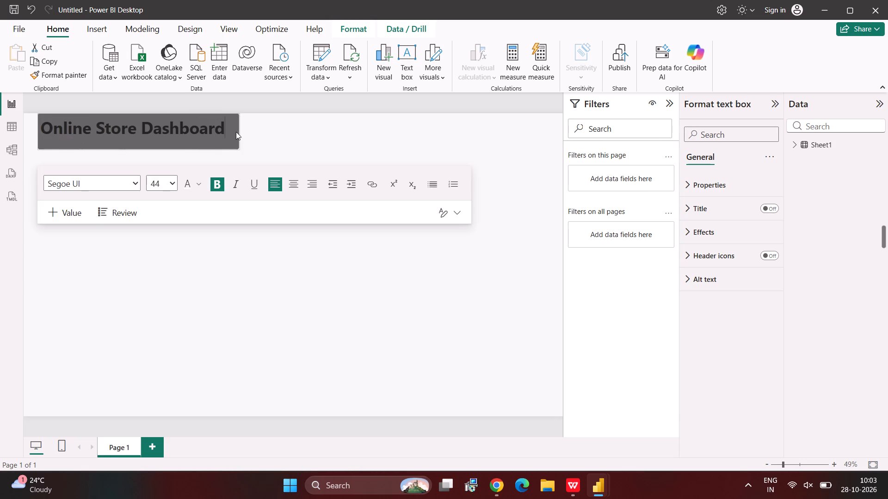
{"action": "left_click_drag", "start_coordinate": [236, 132], "coordinate": [238, 132]}
Select the whole Online Store Dashboard title text and color it white.
{"action": "left_click_drag", "start_coordinate": [225, 129], "coordinate": [43, 125]}
{"action": "left_click", "coordinate": [194, 188]}
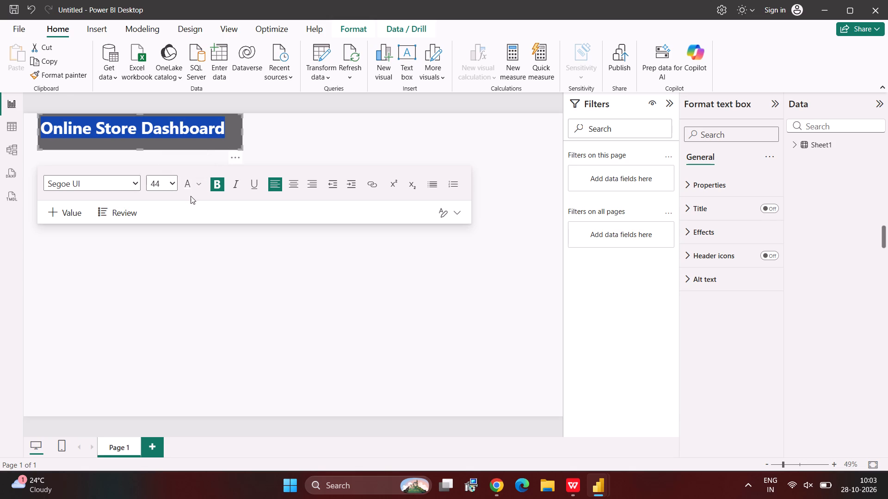
{"action": "left_click", "coordinate": [199, 184]}
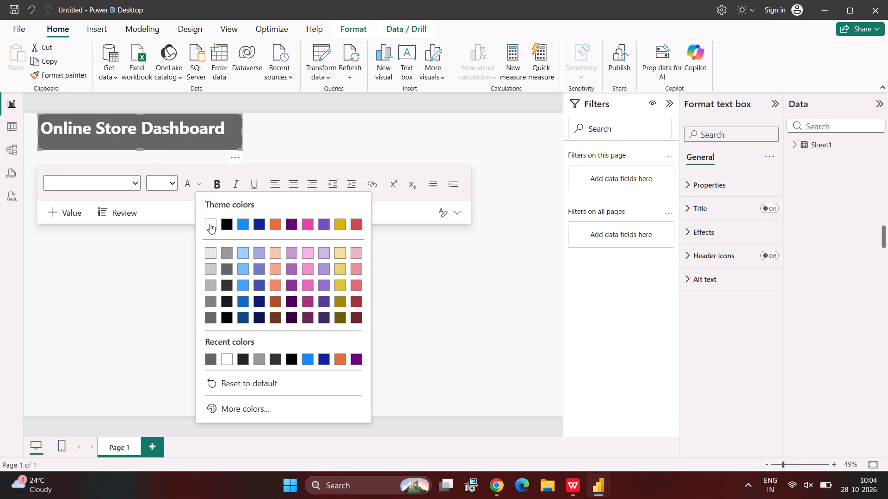
{"action": "left_click", "coordinate": [210, 224]}
{"action": "left_click", "coordinate": [299, 274]}
{"action": "left_click", "coordinate": [299, 274]}
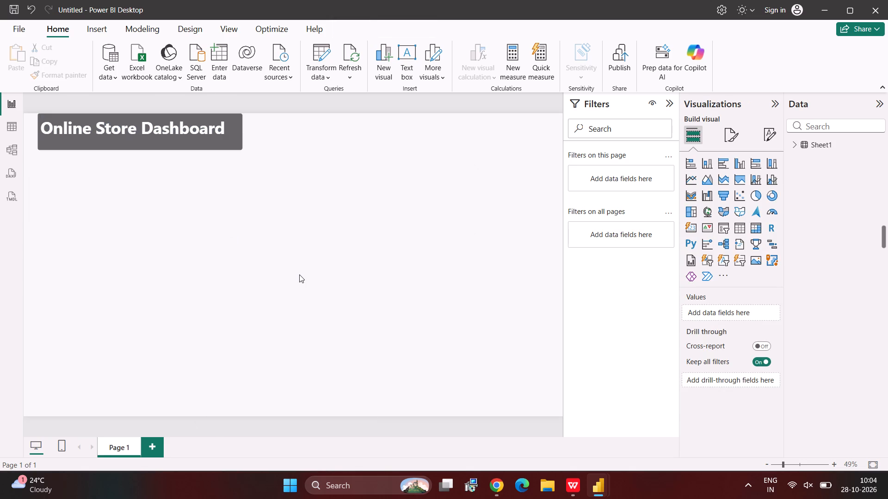
Narrow the title text box slightly from its right edge, to a width of about 706.
{"action": "left_click", "coordinate": [225, 137]}
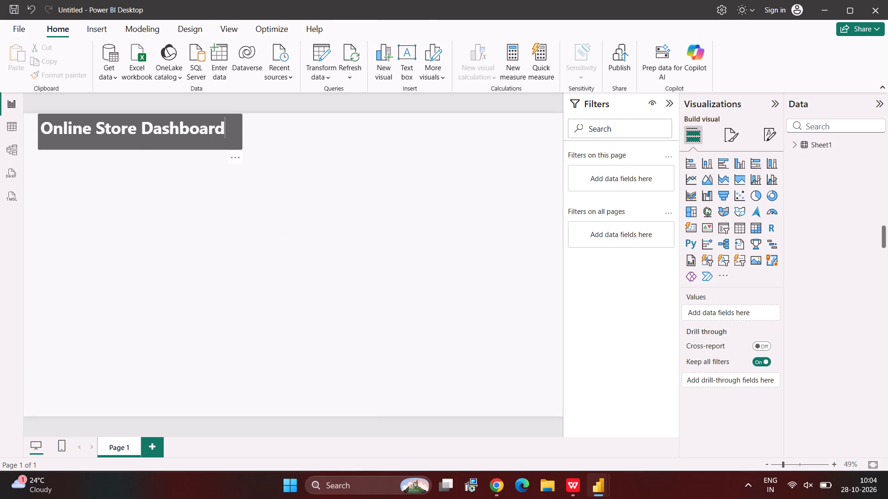
{"action": "left_click_drag", "start_coordinate": [241, 129], "coordinate": [236, 129]}
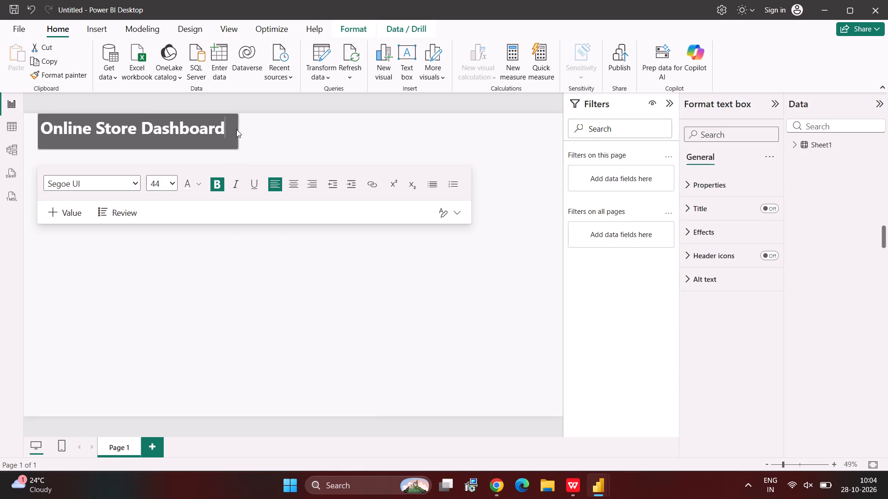
{"action": "left_click_drag", "start_coordinate": [236, 129], "coordinate": [234, 129]}
{"action": "left_click", "coordinate": [304, 301]}
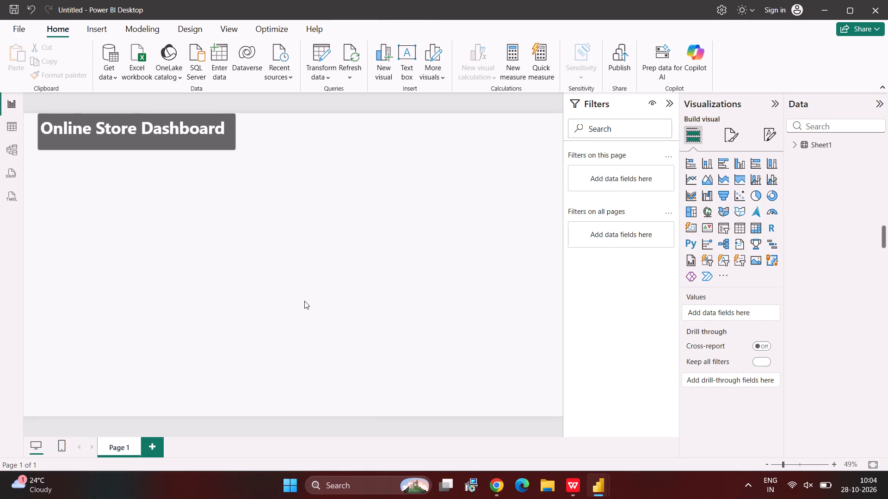
Clear the bottom padding value of the title text box.
{"action": "left_click", "coordinate": [199, 135]}
{"action": "left_click", "coordinate": [711, 186]}
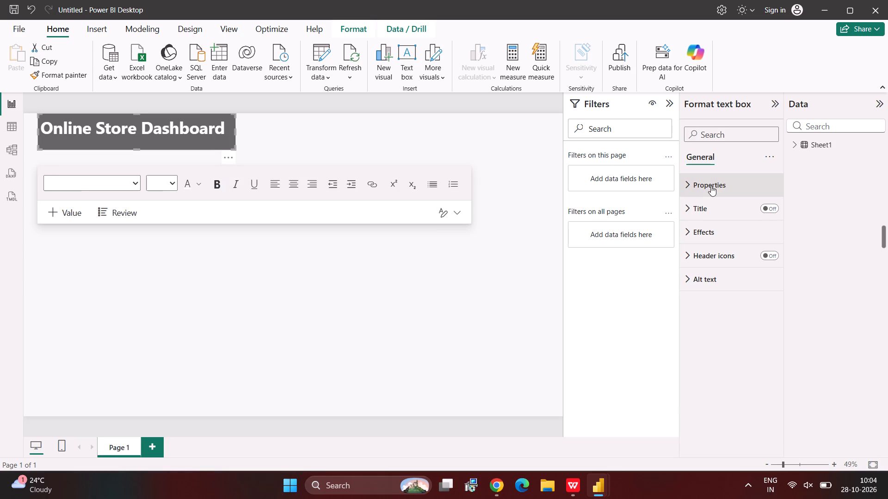
{"action": "left_click", "coordinate": [723, 347]}
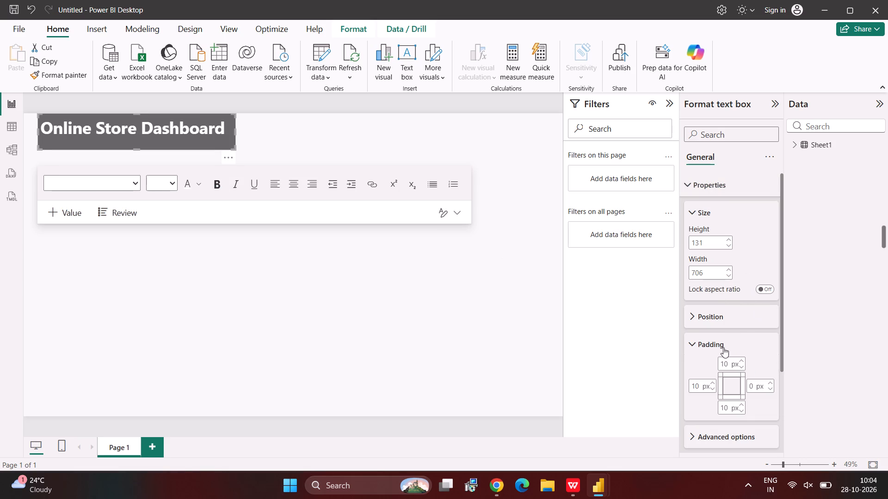
{"action": "left_click", "coordinate": [728, 406]}
{"action": "key", "text": "BackSpace"}
{"action": "left_click", "coordinate": [514, 364]}
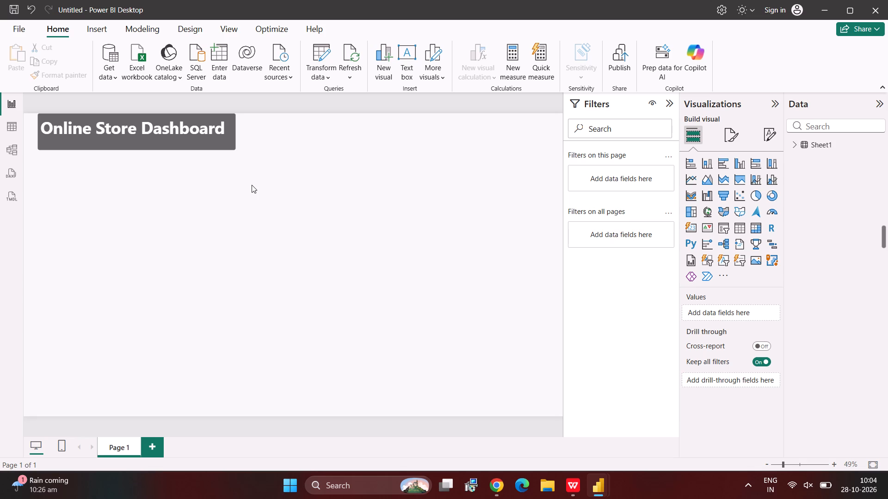
Reduce the title text box's height slightly by lowering its top edge.
{"action": "left_click", "coordinate": [221, 141]}
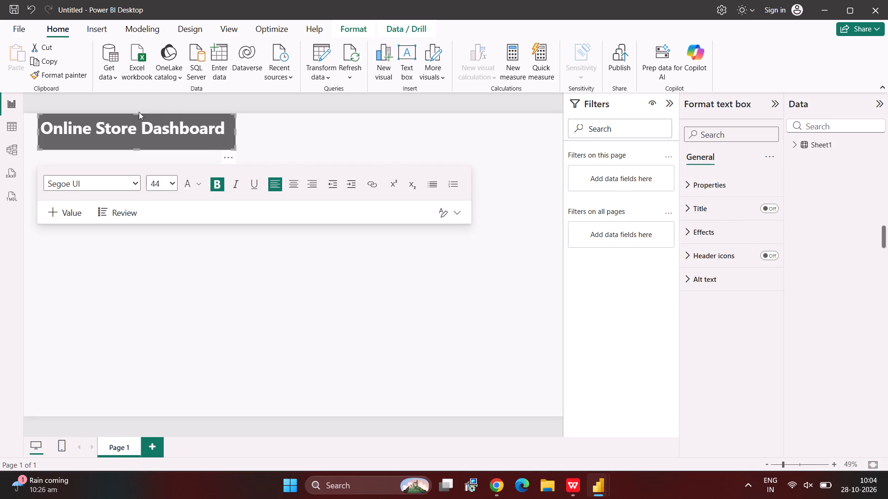
{"action": "left_click_drag", "start_coordinate": [136, 113], "coordinate": [136, 116]}
{"action": "left_click_drag", "start_coordinate": [136, 116], "coordinate": [134, 120]}
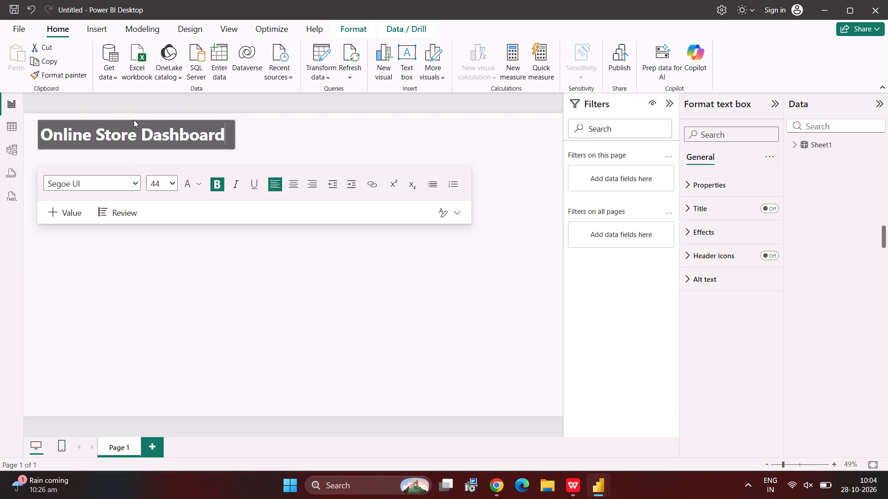
{"action": "left_click_drag", "start_coordinate": [134, 120], "coordinate": [134, 119]}
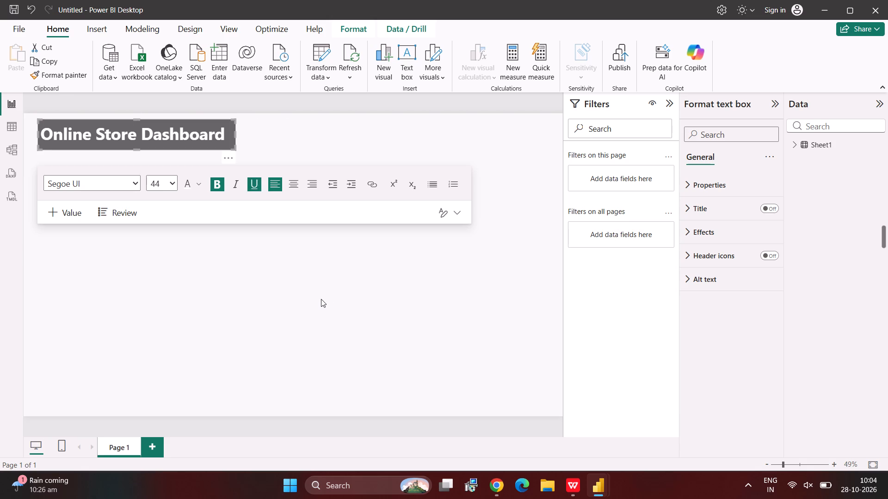
{"action": "left_click", "coordinate": [320, 300]}
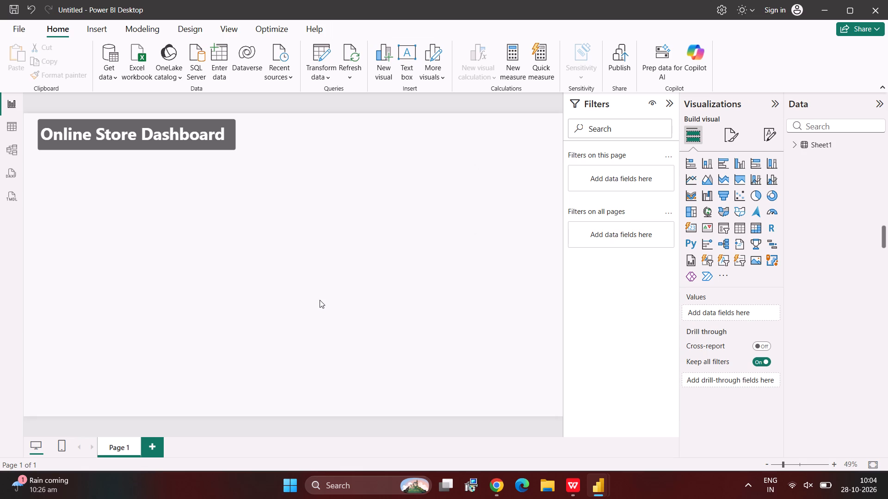
Insert a new text box on the report page below the title.
{"action": "left_click", "coordinate": [407, 58]}
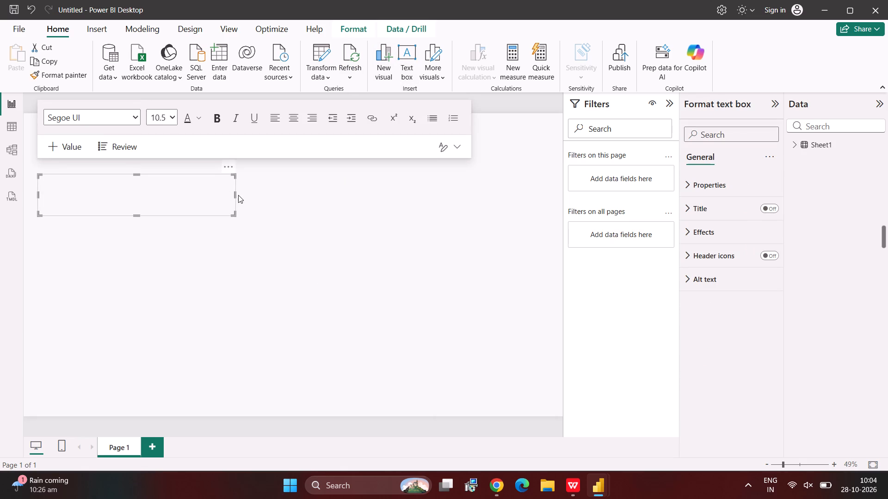
Resize the new text box below the title into a narrower, taller card, keeping its upper-left corner in place.
{"action": "left_click_drag", "start_coordinate": [234, 196], "coordinate": [152, 195]}
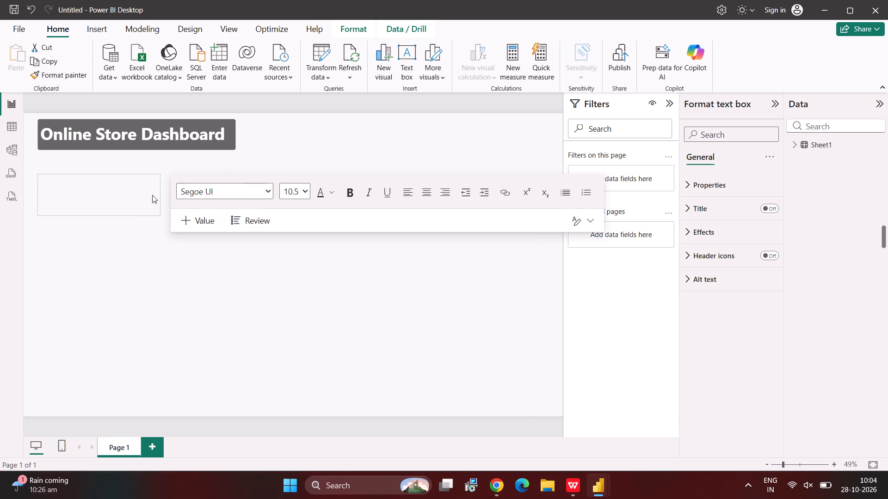
{"action": "left_click_drag", "start_coordinate": [152, 195], "coordinate": [89, 199]}
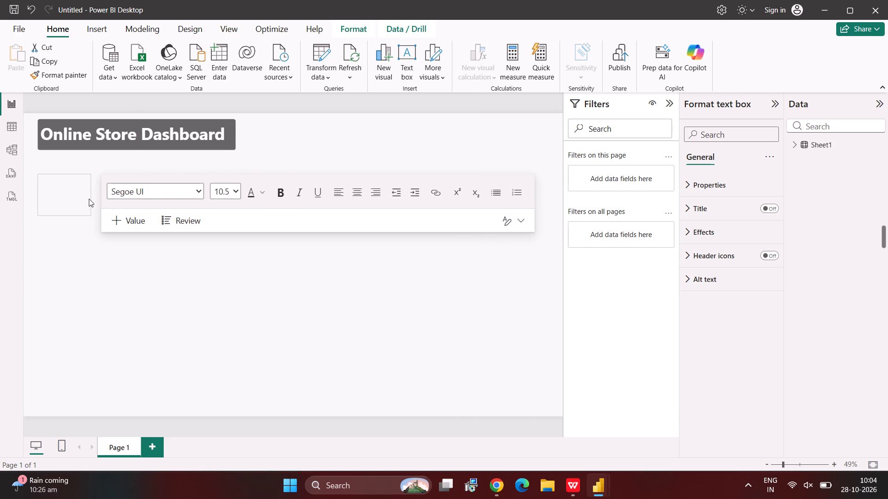
{"action": "left_click_drag", "start_coordinate": [89, 199], "coordinate": [124, 254]}
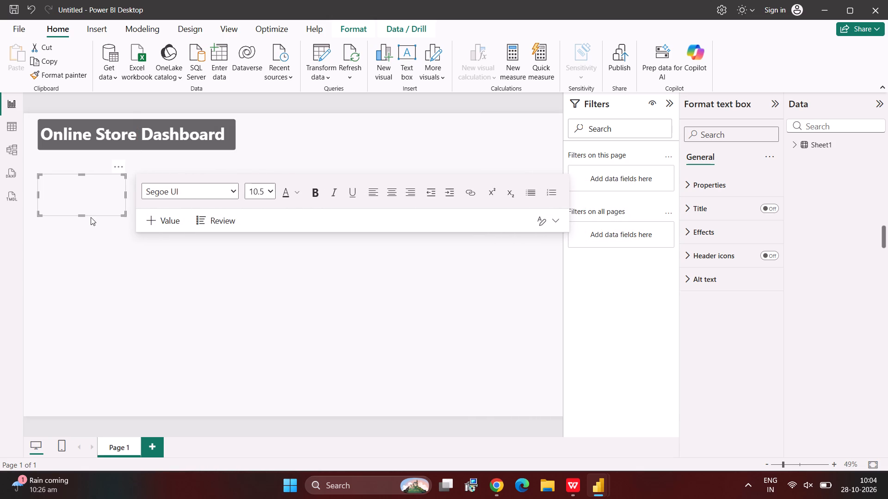
{"action": "left_click_drag", "start_coordinate": [80, 214], "coordinate": [79, 236]}
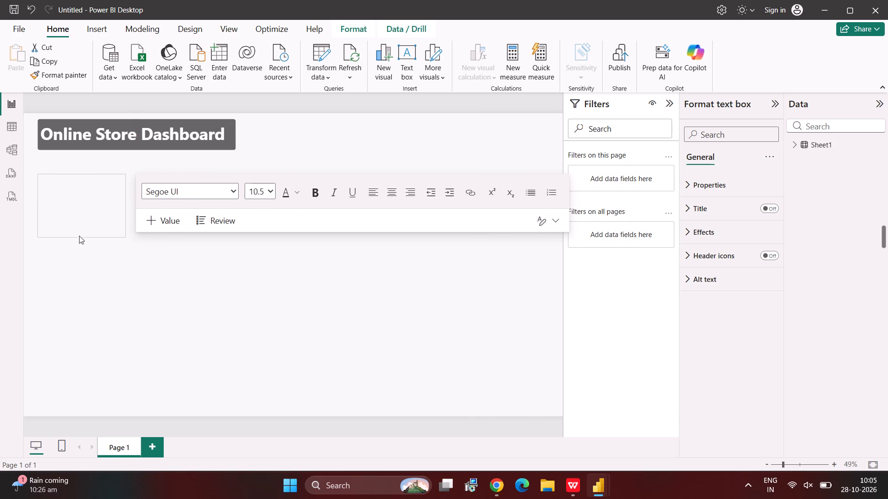
{"action": "left_click_drag", "start_coordinate": [79, 236], "coordinate": [78, 243]}
{"action": "left_click", "coordinate": [154, 287]}
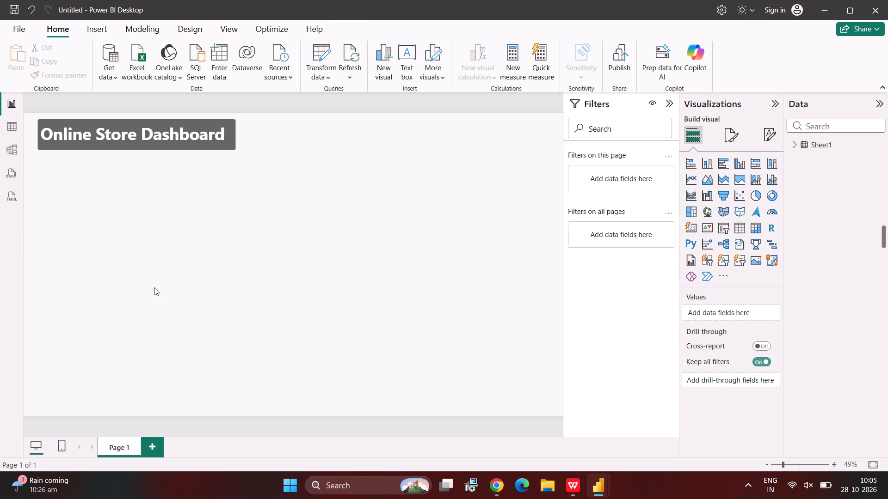
Turn on the title for the new text box and expand its title settings.
{"action": "left_click", "coordinate": [100, 212]}
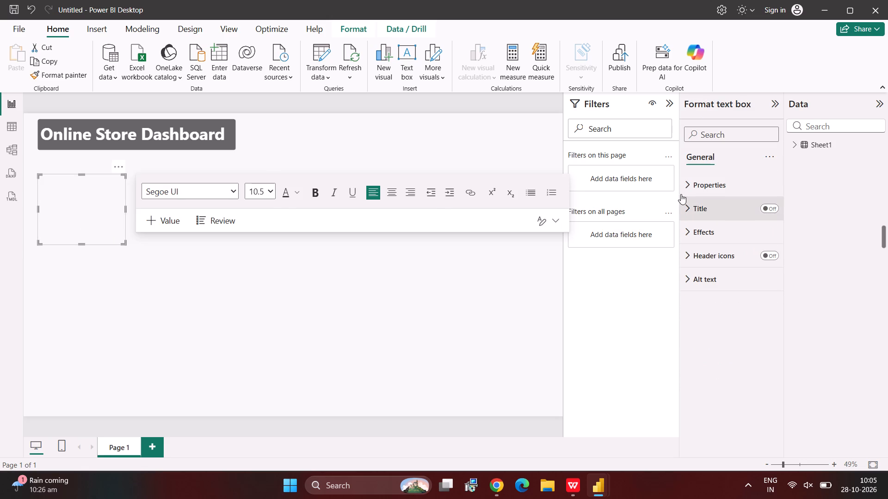
{"action": "left_click", "coordinate": [772, 207]}
{"action": "left_click", "coordinate": [730, 205]}
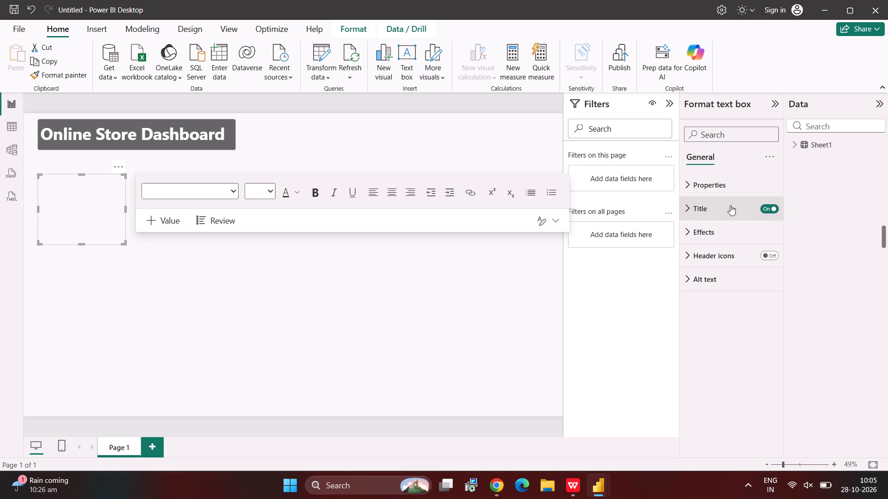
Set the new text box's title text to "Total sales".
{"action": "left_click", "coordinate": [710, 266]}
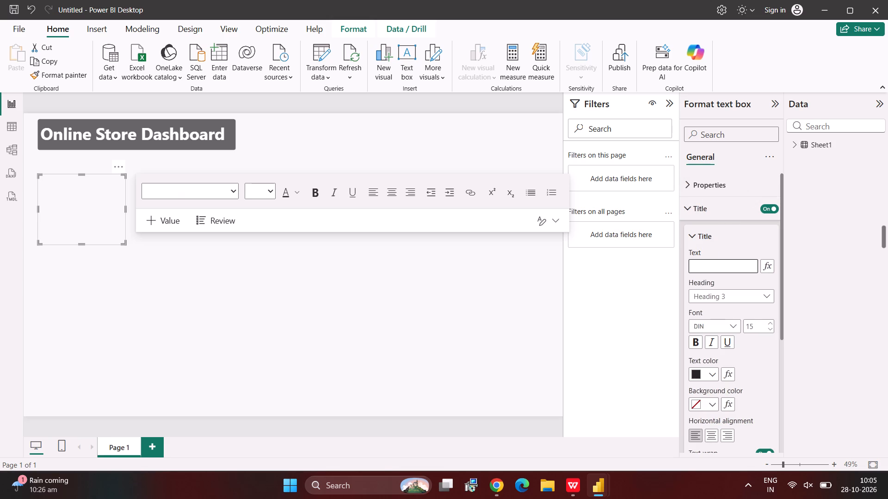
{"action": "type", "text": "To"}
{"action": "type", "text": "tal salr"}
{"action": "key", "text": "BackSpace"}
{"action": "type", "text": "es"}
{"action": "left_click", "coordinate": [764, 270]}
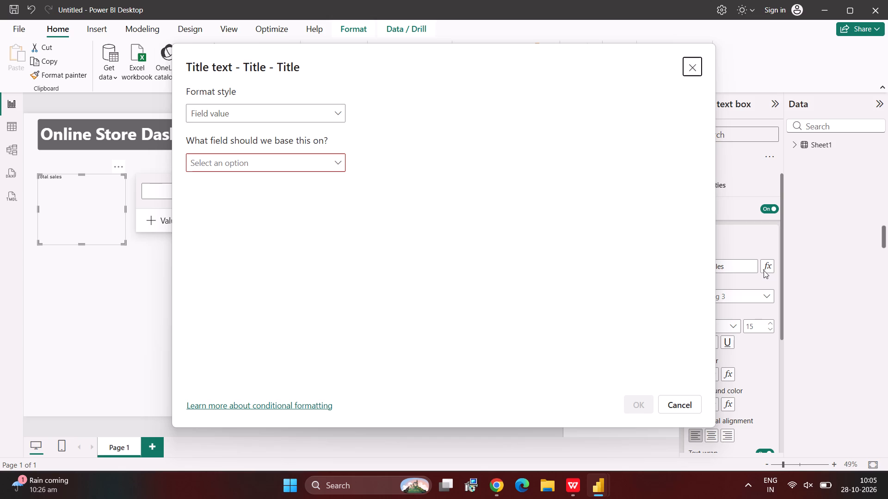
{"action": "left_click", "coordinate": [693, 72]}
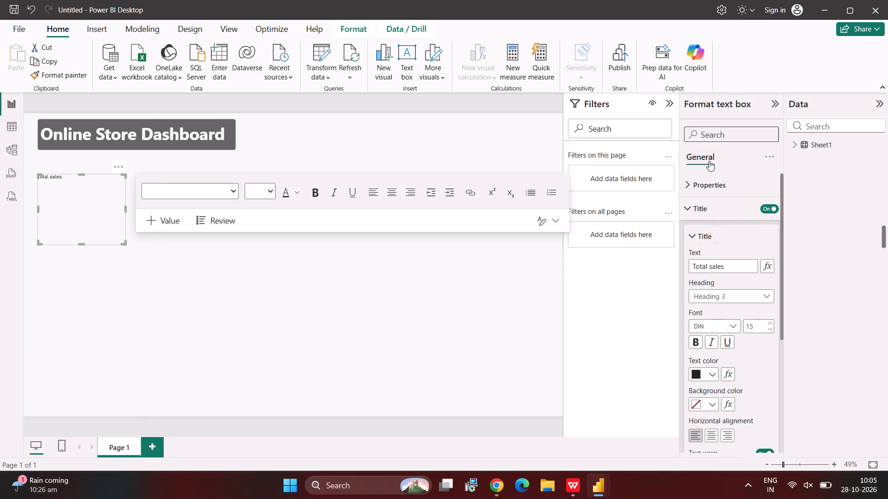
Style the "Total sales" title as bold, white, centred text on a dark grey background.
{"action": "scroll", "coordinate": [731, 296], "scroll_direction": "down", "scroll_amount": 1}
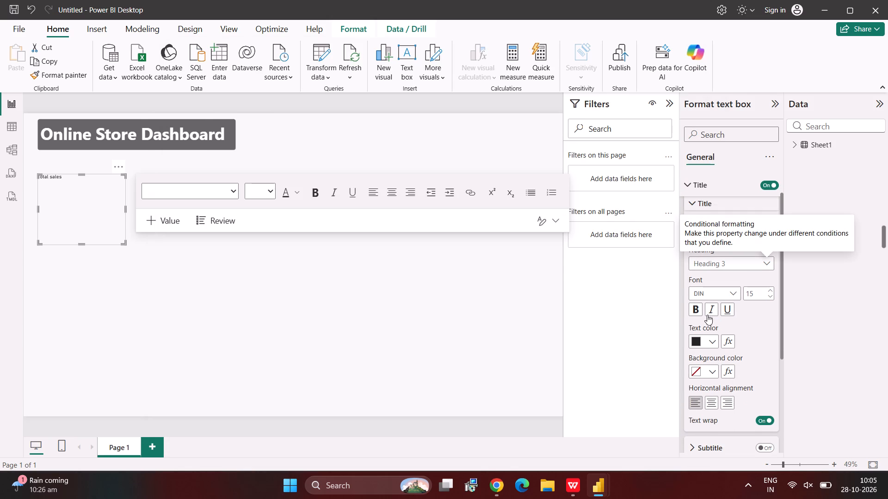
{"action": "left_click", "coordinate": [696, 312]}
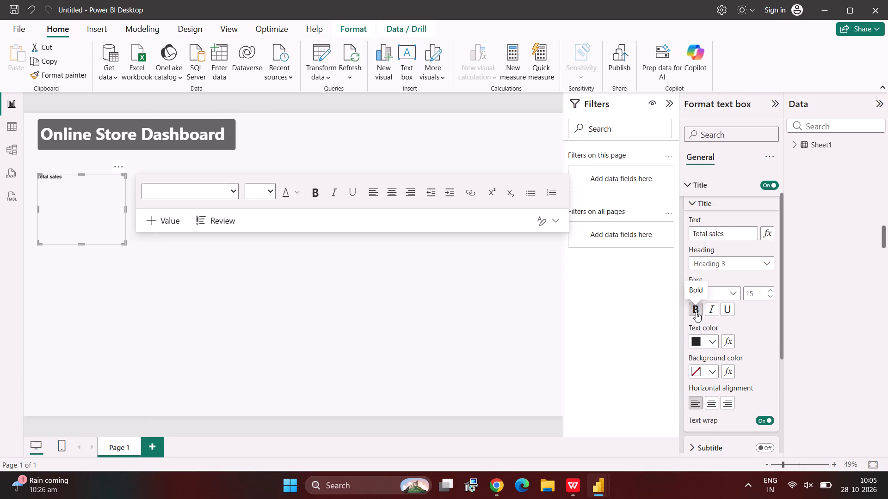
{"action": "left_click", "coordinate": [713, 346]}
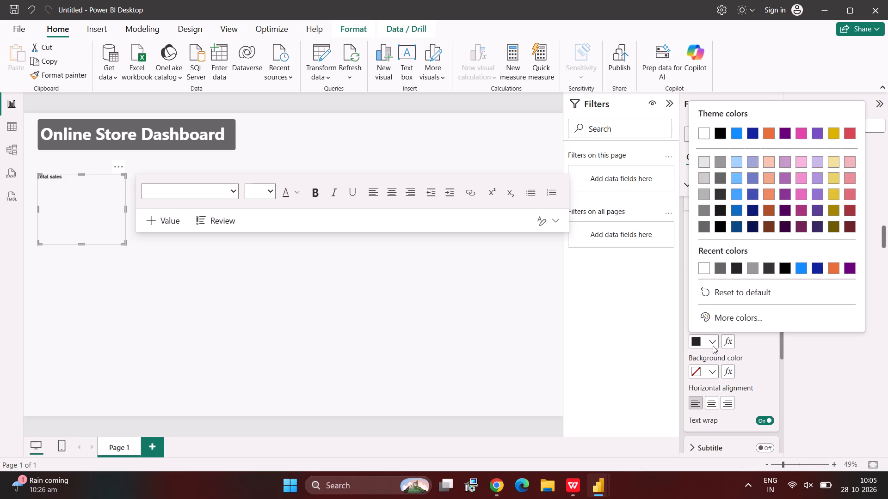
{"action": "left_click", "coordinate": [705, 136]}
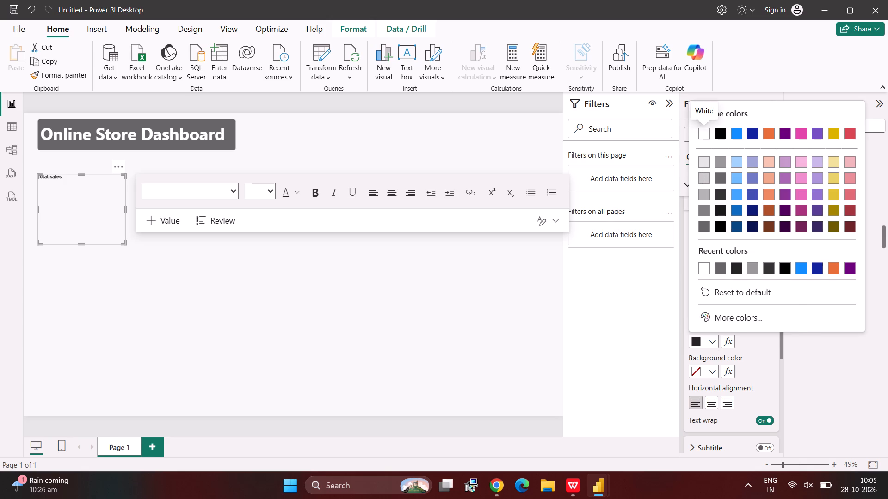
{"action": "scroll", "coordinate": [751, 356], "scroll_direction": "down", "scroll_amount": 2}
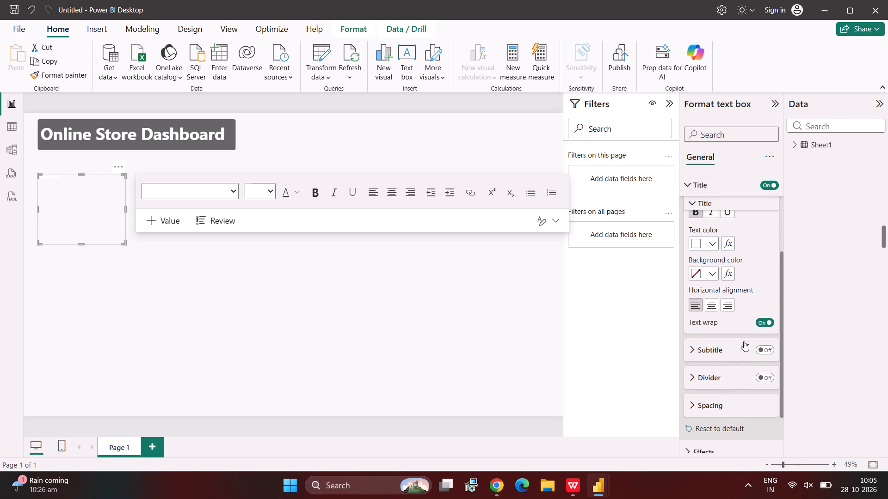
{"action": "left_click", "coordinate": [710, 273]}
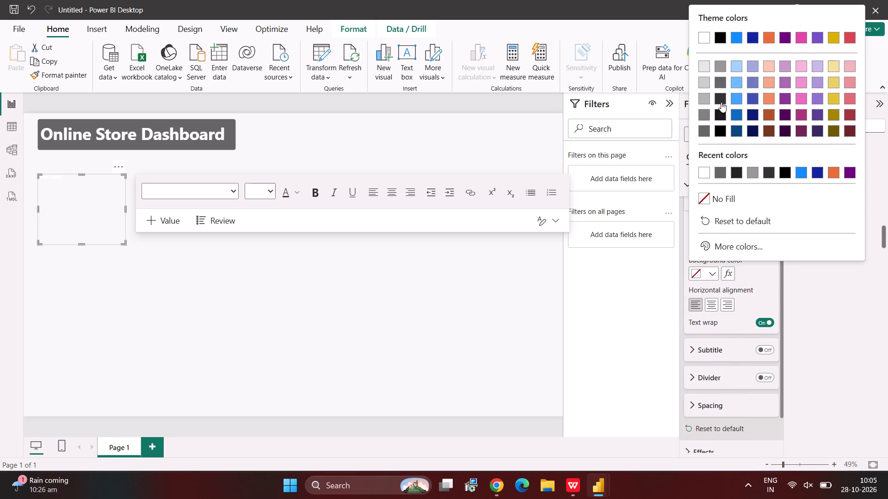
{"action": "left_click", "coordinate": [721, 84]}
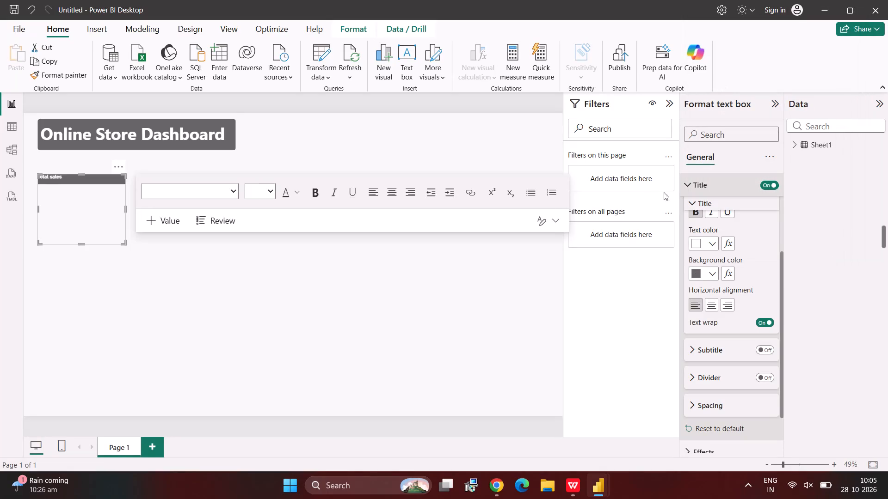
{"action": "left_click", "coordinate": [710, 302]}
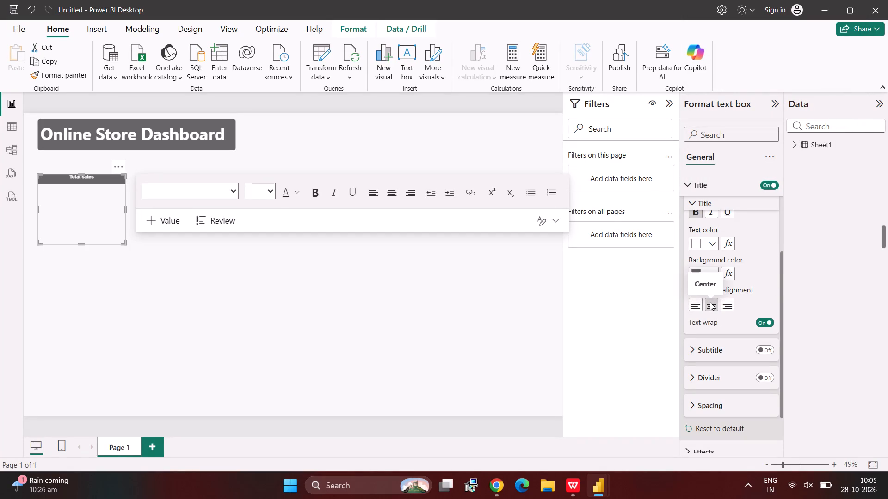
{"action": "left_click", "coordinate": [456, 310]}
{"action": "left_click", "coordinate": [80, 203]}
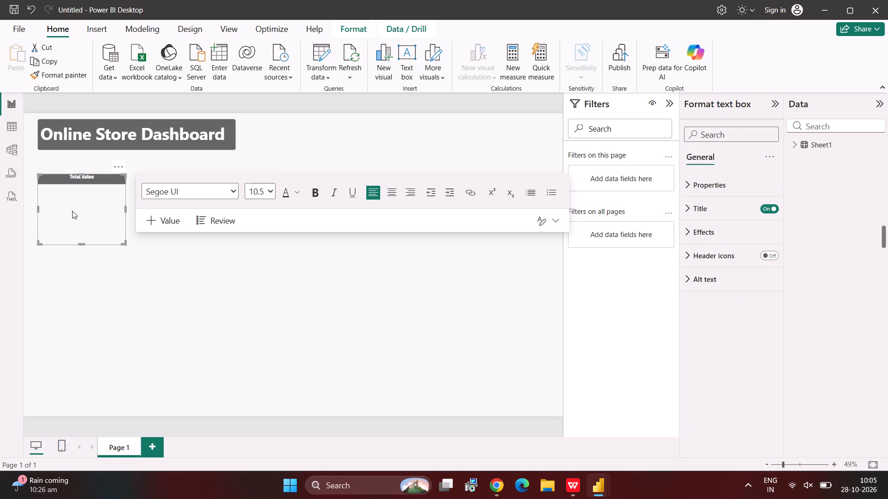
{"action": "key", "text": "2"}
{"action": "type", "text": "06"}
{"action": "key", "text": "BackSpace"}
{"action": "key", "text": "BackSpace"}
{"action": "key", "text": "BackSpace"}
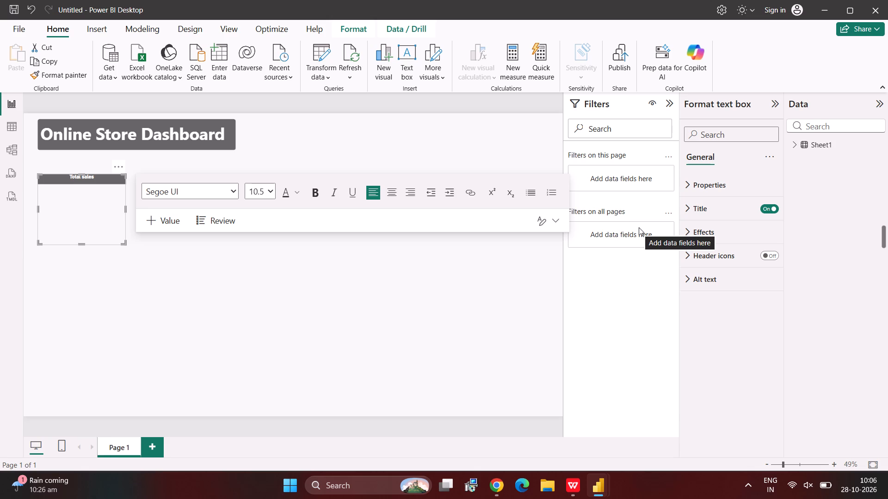
Look through the text box's title, effects, header icons and alt text formatting settings.
{"action": "left_click", "coordinate": [715, 213]}
{"action": "scroll", "coordinate": [754, 383], "scroll_direction": "down", "scroll_amount": 2}
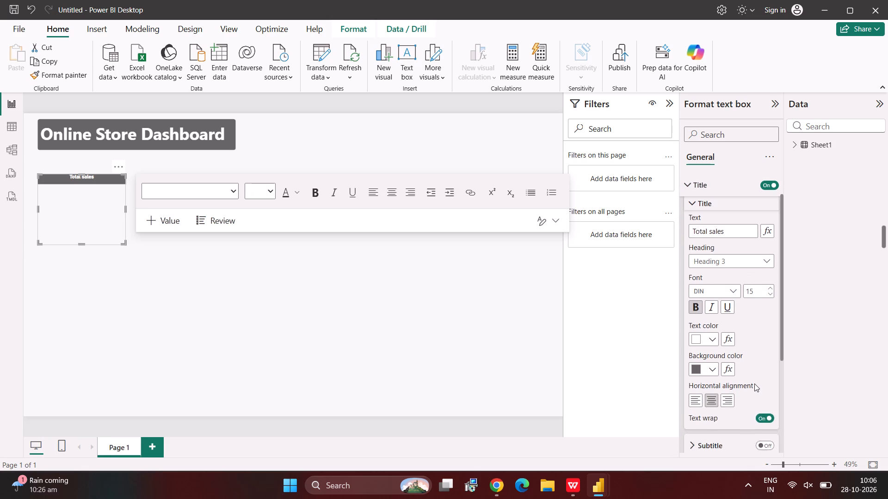
{"action": "scroll", "coordinate": [754, 383], "scroll_direction": "down", "scroll_amount": 2}
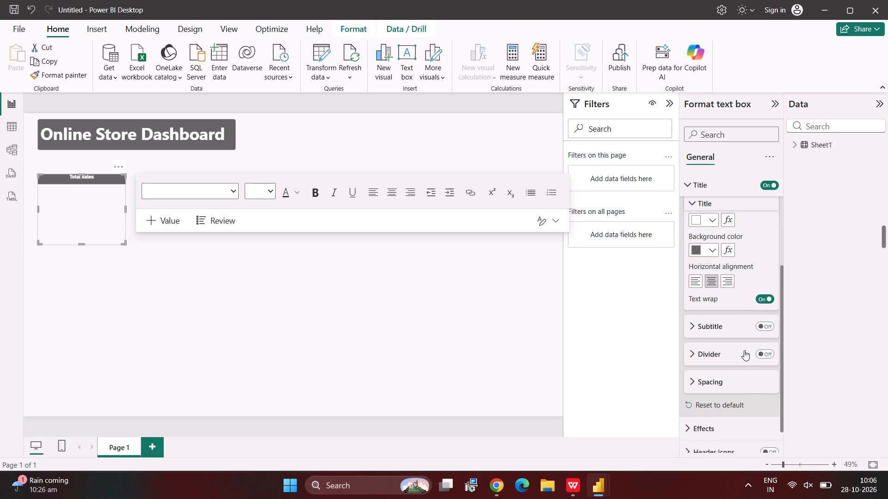
{"action": "scroll", "coordinate": [732, 365], "scroll_direction": "down", "scroll_amount": 2}
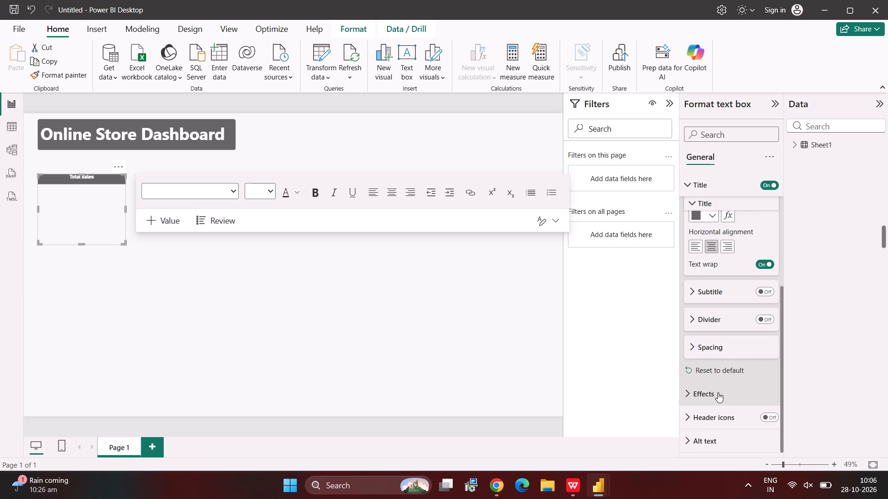
{"action": "left_click", "coordinate": [718, 392]}
{"action": "scroll", "coordinate": [718, 392], "scroll_direction": "down", "scroll_amount": 2}
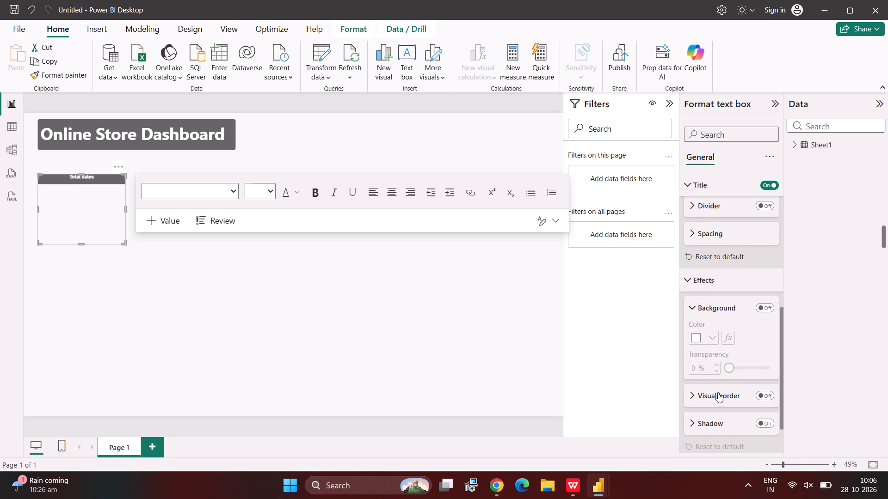
{"action": "scroll", "coordinate": [718, 392], "scroll_direction": "down", "scroll_amount": 3}
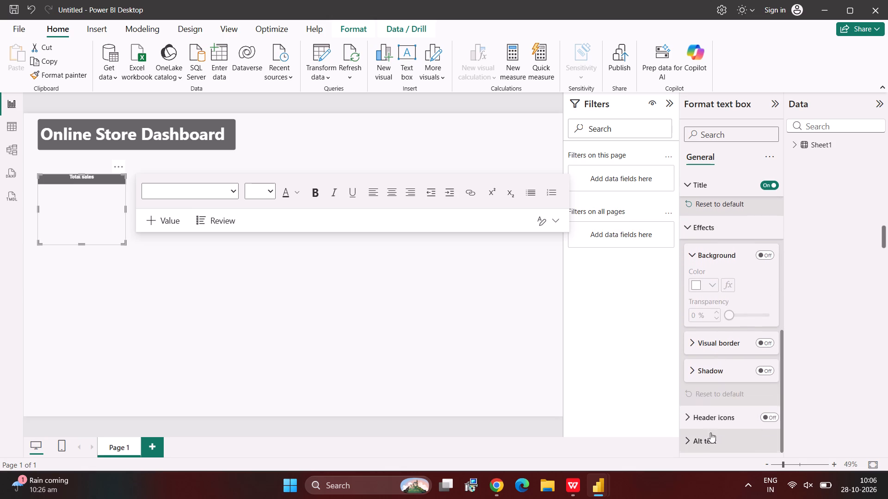
{"action": "left_click", "coordinate": [708, 440]}
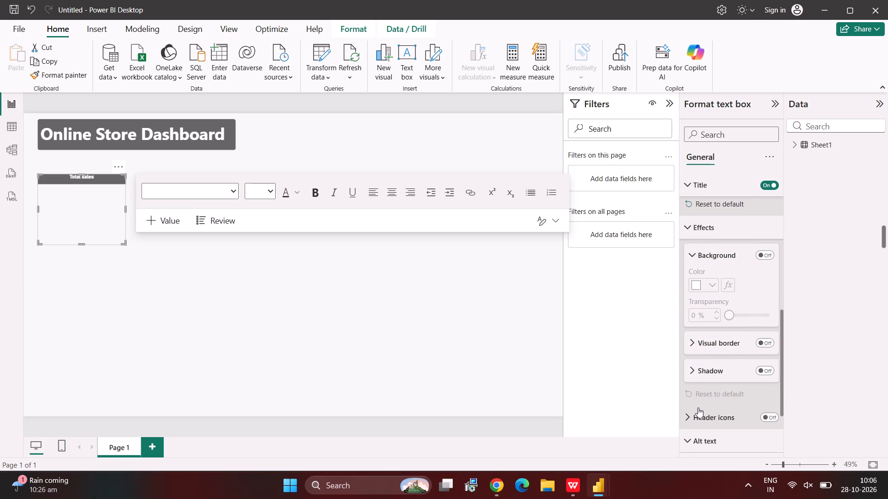
{"action": "left_click", "coordinate": [698, 409]}
{"action": "scroll", "coordinate": [698, 409], "scroll_direction": "down", "scroll_amount": 2}
{"action": "scroll", "coordinate": [698, 409], "scroll_direction": "up", "scroll_amount": 3}
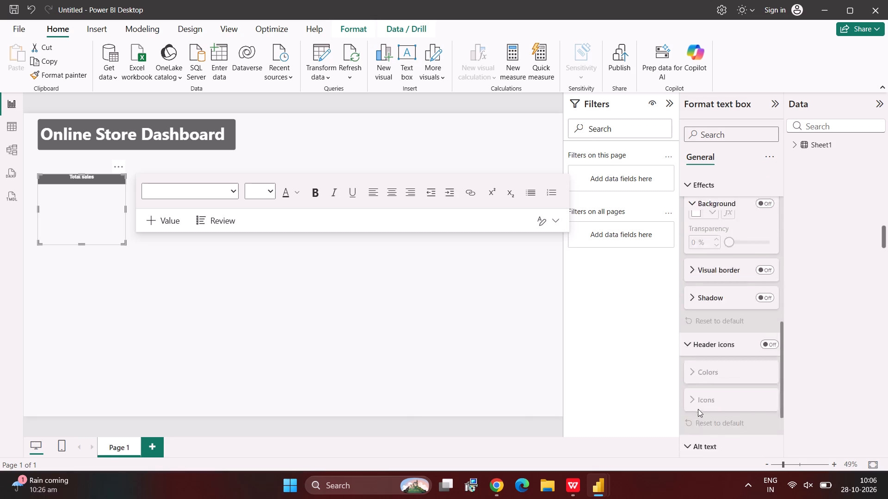
{"action": "scroll", "coordinate": [698, 409], "scroll_direction": "up", "scroll_amount": 6}
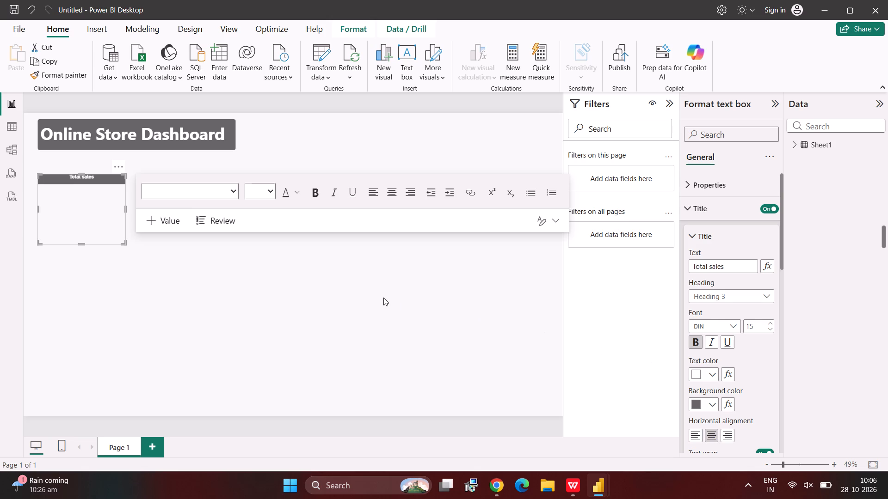
{"action": "left_click", "coordinate": [670, 195]}
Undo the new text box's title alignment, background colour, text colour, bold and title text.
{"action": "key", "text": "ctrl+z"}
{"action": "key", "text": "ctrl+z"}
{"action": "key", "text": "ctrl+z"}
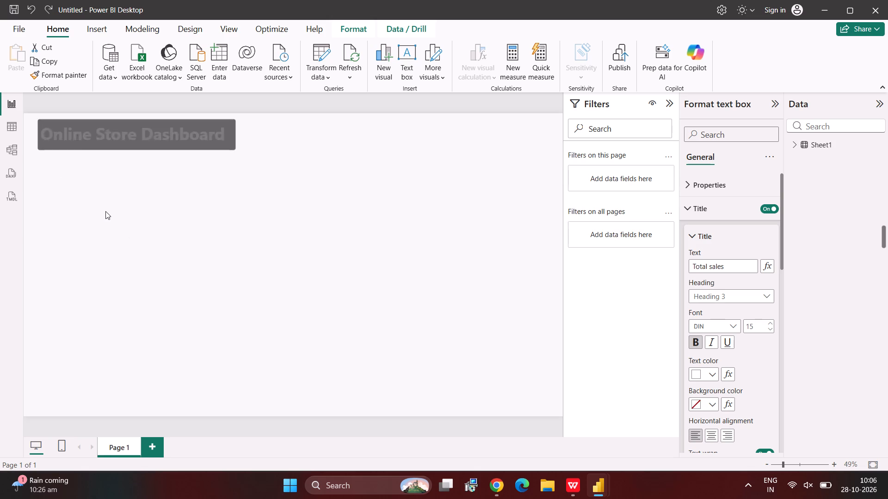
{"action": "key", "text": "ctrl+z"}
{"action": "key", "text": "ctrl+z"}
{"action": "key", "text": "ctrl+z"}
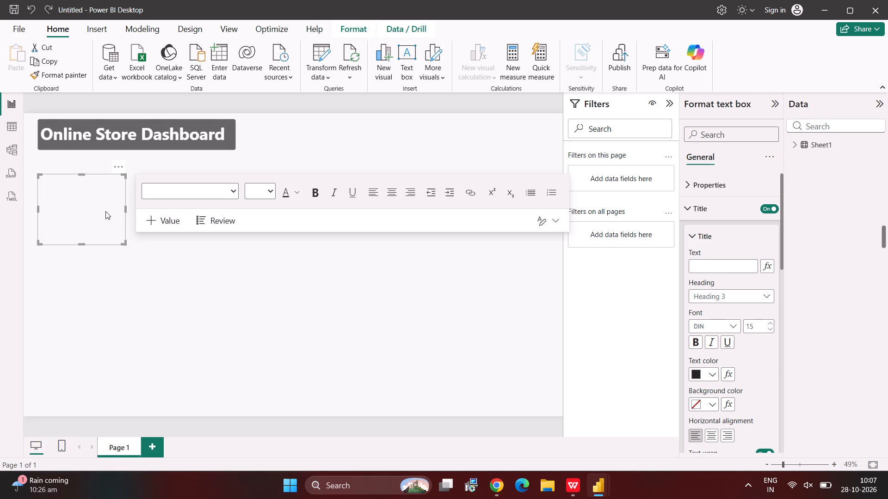
Undo the new text box's title and size changes, redo only its width reduction, and deselect it.
{"action": "key", "text": "ctrl+z"}
{"action": "key", "text": "ctrl+z"}
{"action": "key", "text": "ctrl+z"}
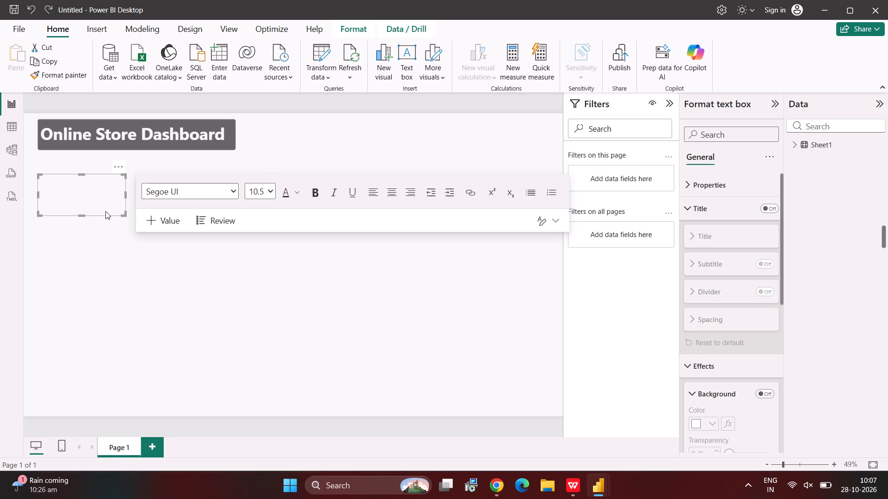
{"action": "key", "text": "ctrl+z"}
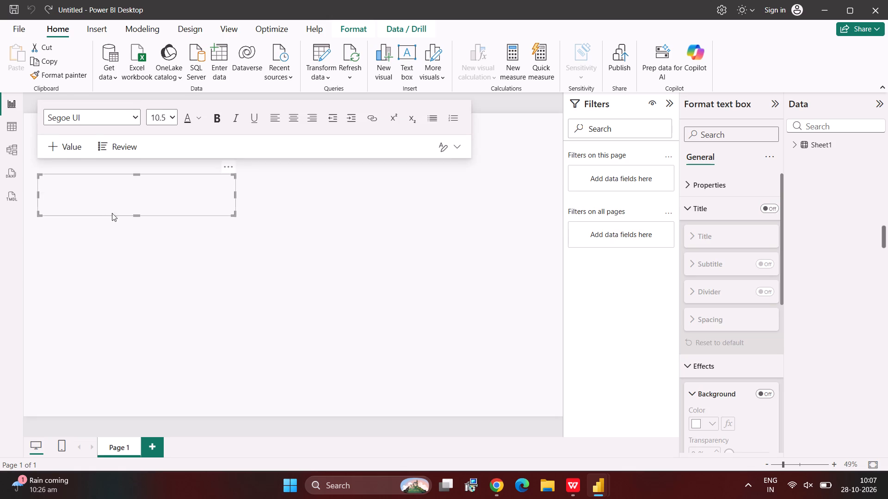
{"action": "scroll", "coordinate": [233, 259], "scroll_direction": "up", "scroll_amount": 1}
{"action": "key", "text": "ctrl+y"}
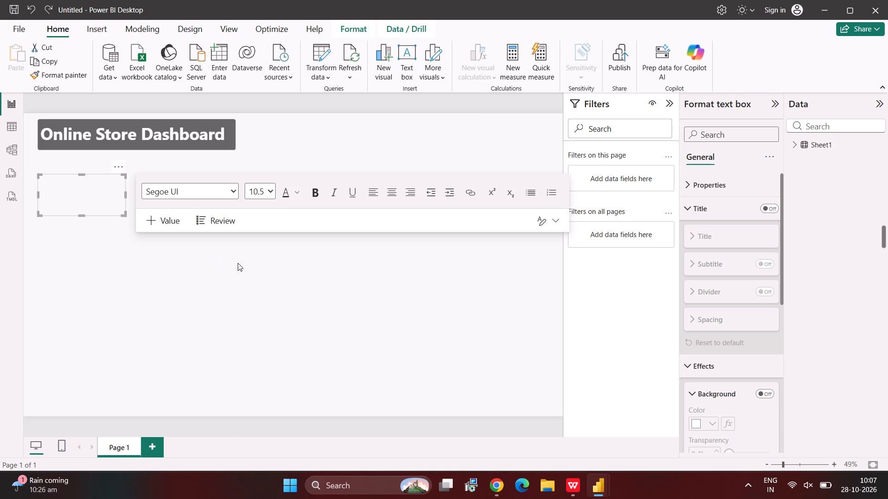
{"action": "left_click", "coordinate": [198, 293]}
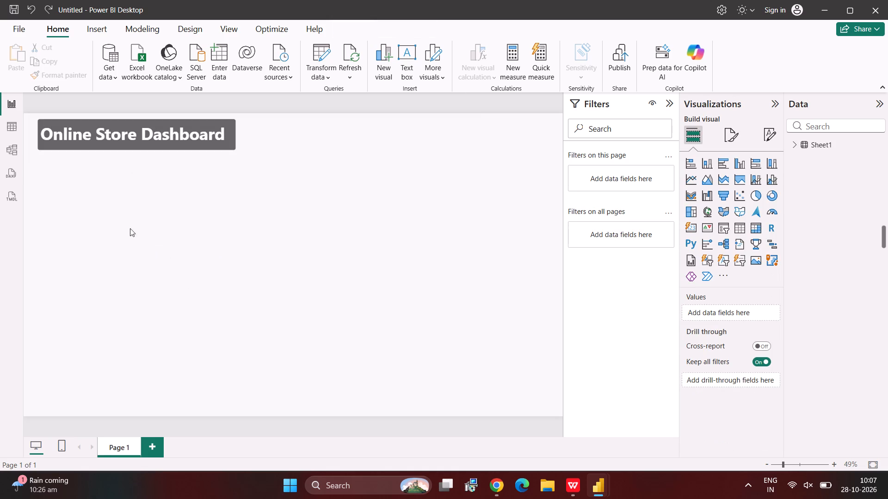
{"action": "left_click", "coordinate": [118, 171]}
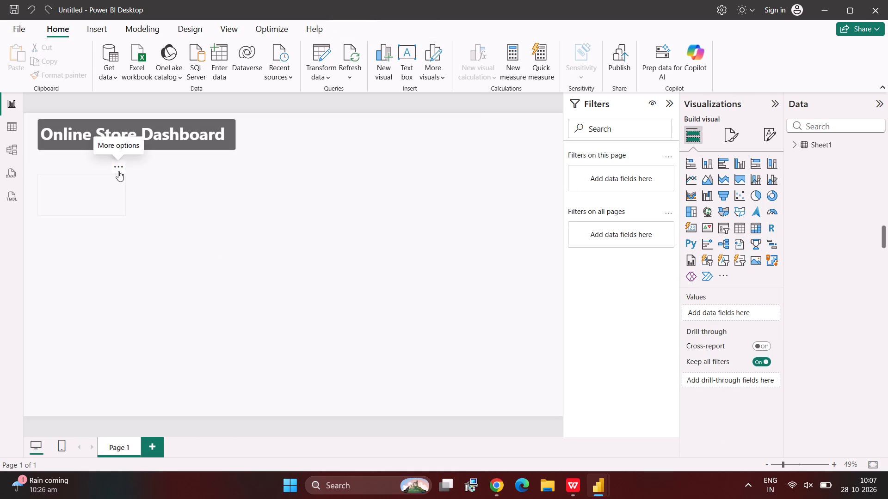
{"action": "left_click", "coordinate": [146, 182]}
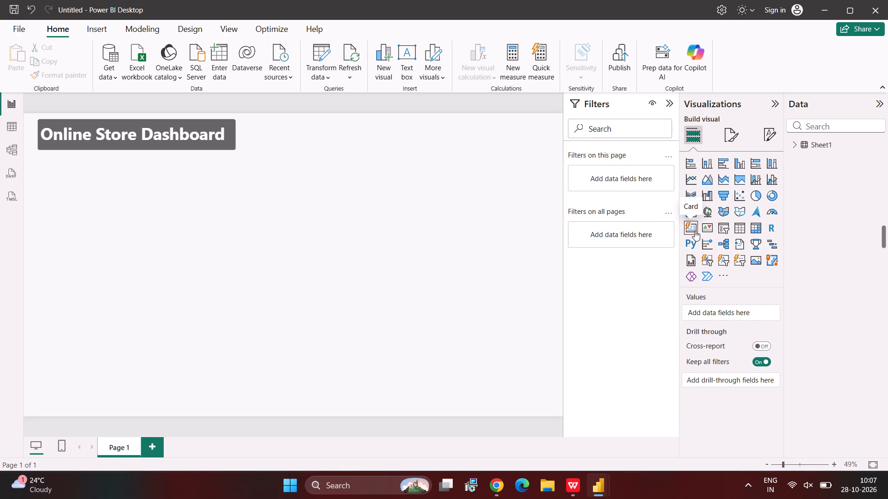
Add a Card visual below the dashboard title with Selling Price from Sheet1 as its value.
{"action": "left_click", "coordinate": [695, 231]}
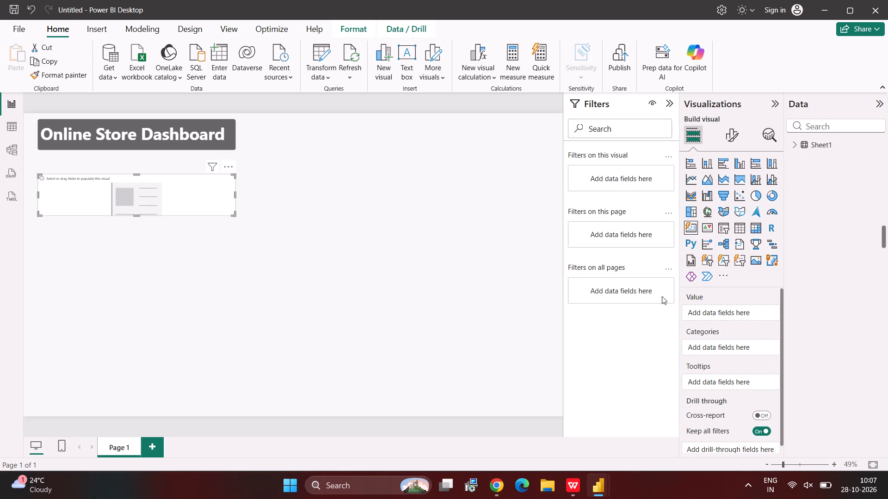
{"action": "left_click", "coordinate": [808, 139]}
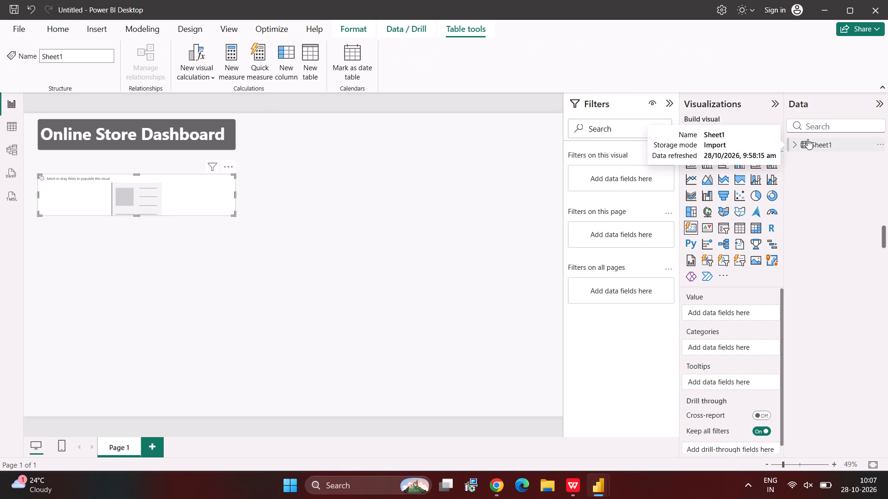
{"action": "left_click", "coordinate": [796, 147]}
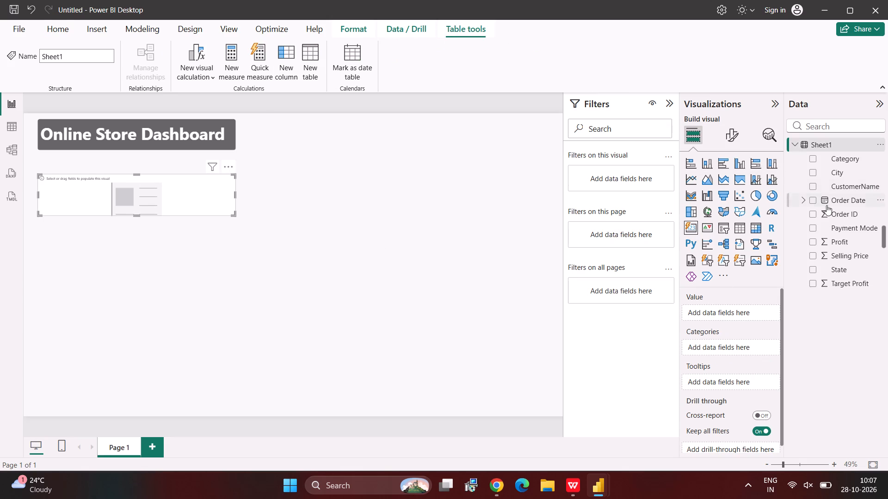
{"action": "left_click_drag", "start_coordinate": [856, 255], "coordinate": [752, 310]}
{"action": "left_click", "coordinate": [752, 310]}
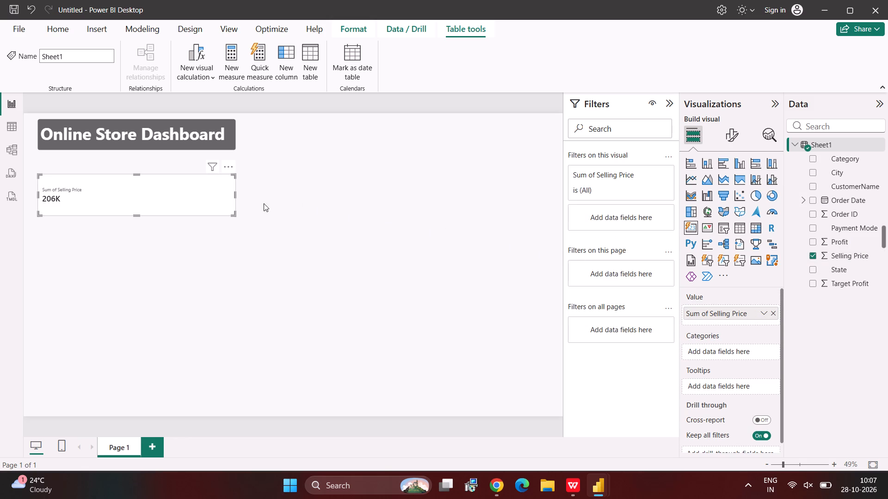
Turn on the card's title and set its text to "Total sales".
{"action": "left_click", "coordinate": [737, 138]}
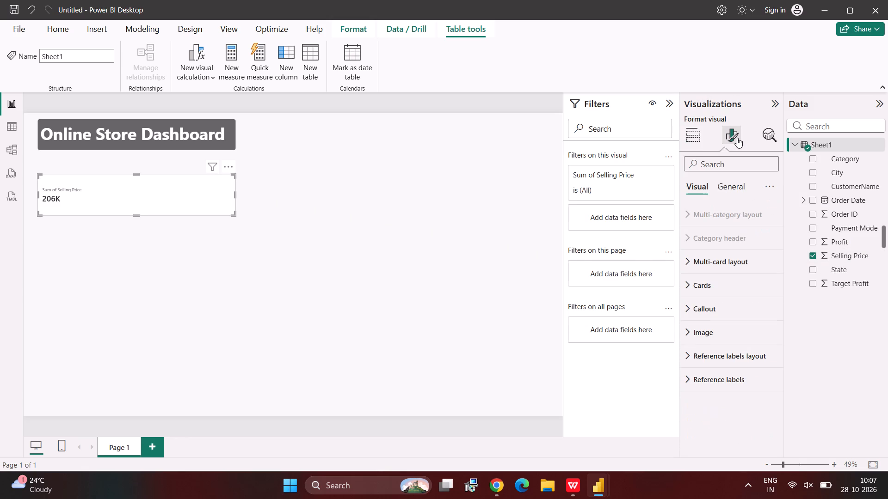
{"action": "left_click", "coordinate": [732, 189]}
{"action": "left_click", "coordinate": [722, 243]}
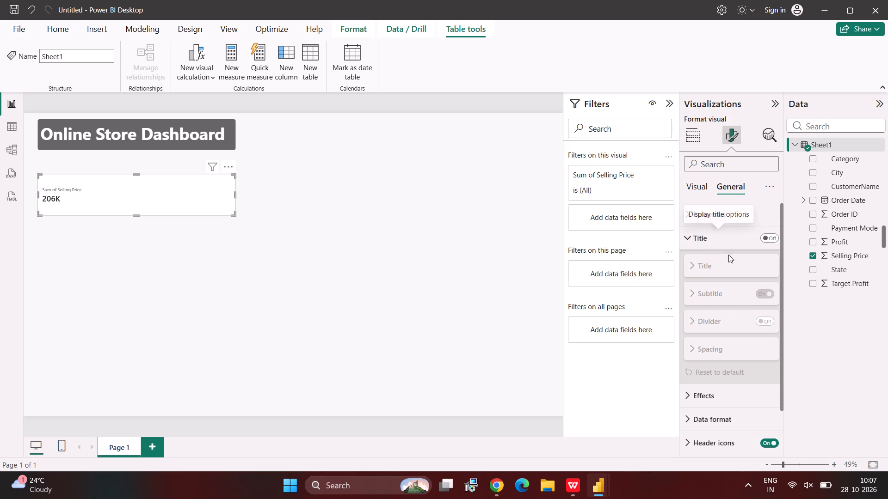
{"action": "left_click", "coordinate": [770, 231]}
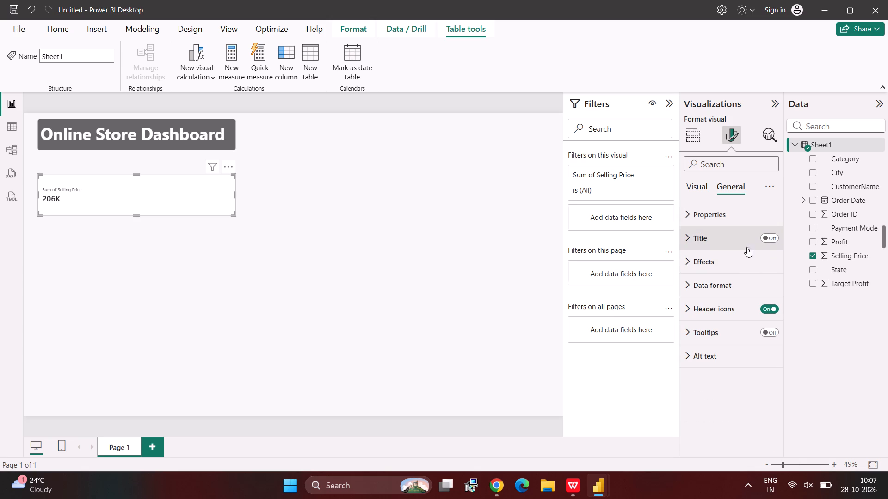
{"action": "left_click", "coordinate": [767, 240]}
{"action": "left_click", "coordinate": [732, 244]}
{"action": "left_click", "coordinate": [713, 292]}
{"action": "type", "text": "Total sales"}
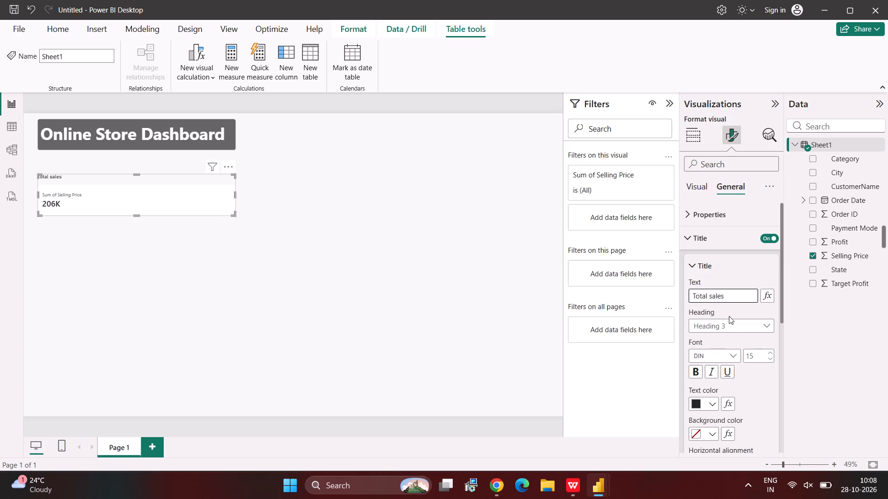
Style the card's "Total sales" title as bold, white, centred text on a dark grey background.
{"action": "left_click", "coordinate": [696, 371]}
{"action": "scroll", "coordinate": [747, 380], "scroll_direction": "down", "scroll_amount": 2}
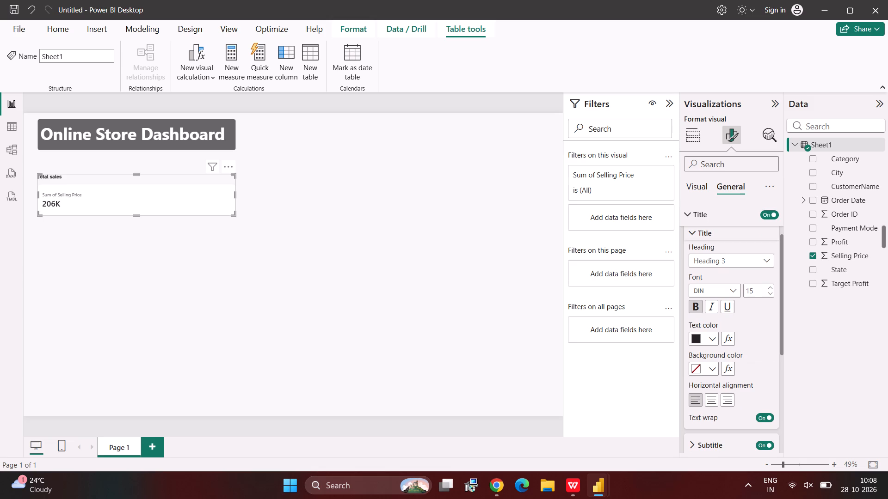
{"action": "left_click", "coordinate": [710, 368]}
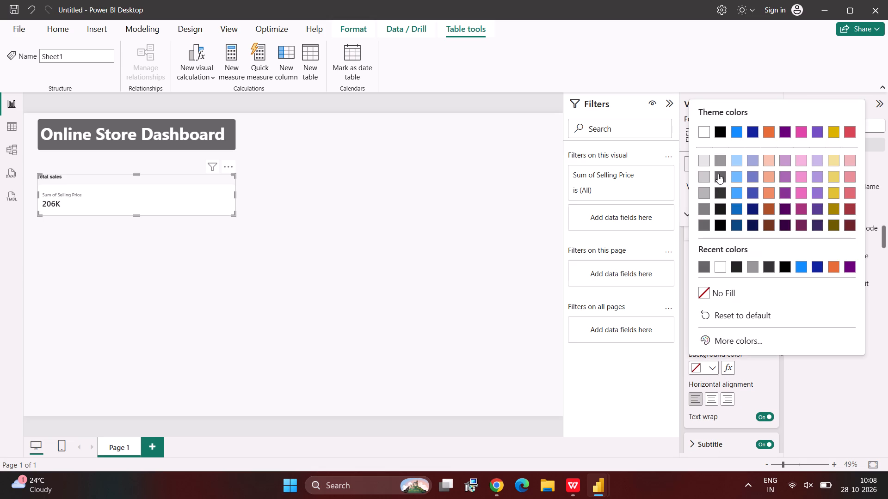
{"action": "left_click", "coordinate": [718, 174]}
{"action": "left_click", "coordinate": [713, 338]}
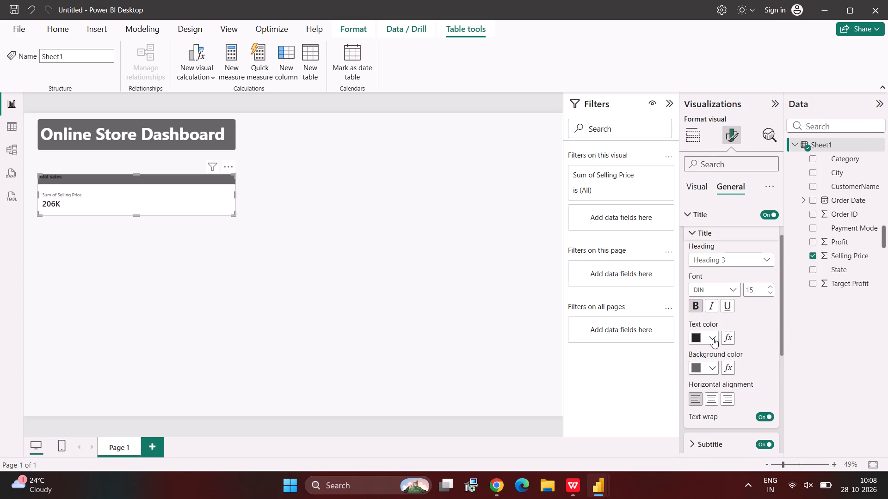
{"action": "left_click", "coordinate": [704, 129]}
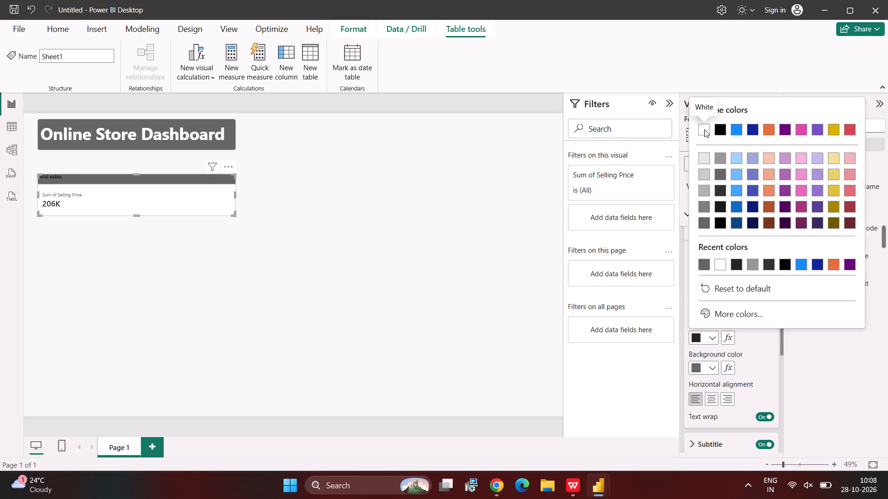
{"action": "left_click", "coordinate": [714, 399]}
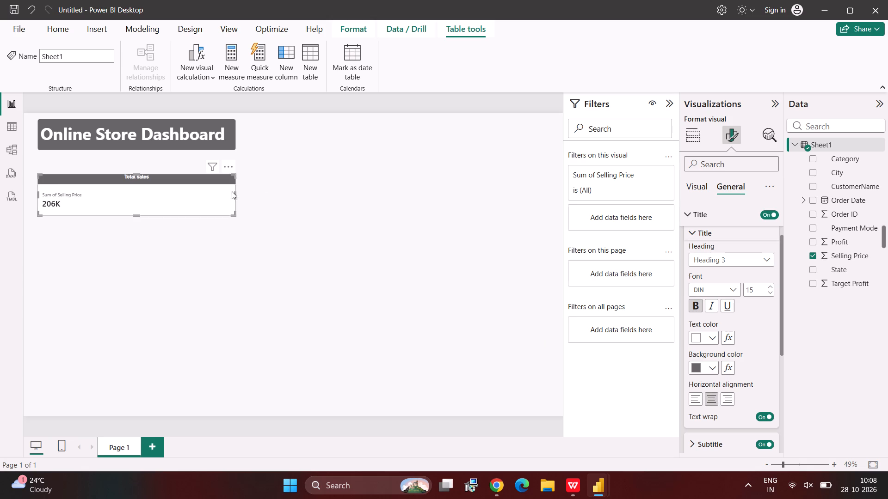
Narrow the Total sales card to a width of about 189, keeping its left edge in place.
{"action": "left_click_drag", "start_coordinate": [235, 194], "coordinate": [102, 195]}
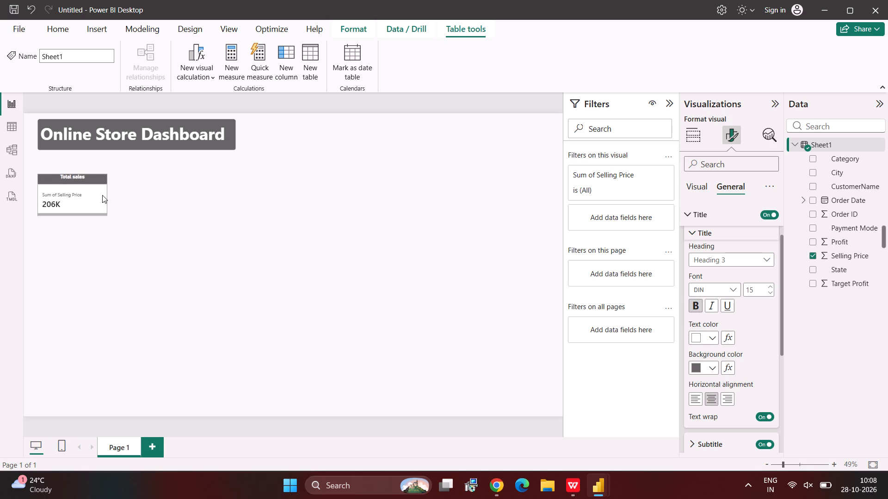
{"action": "left_click_drag", "start_coordinate": [102, 195], "coordinate": [90, 197]}
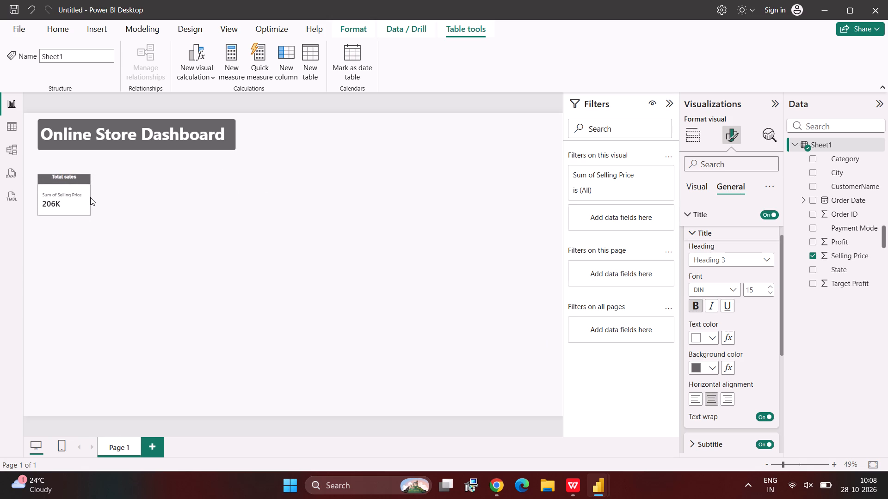
{"action": "left_click_drag", "start_coordinate": [90, 197], "coordinate": [90, 198]}
Look through the Total sales card's general formatting options, including its size properties and title settings.
{"action": "scroll", "coordinate": [723, 389], "scroll_direction": "down", "scroll_amount": 2}
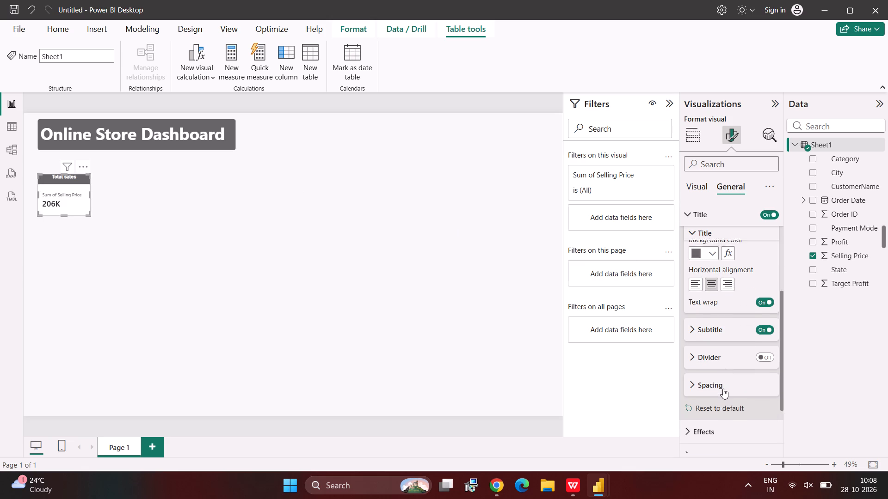
{"action": "scroll", "coordinate": [723, 389], "scroll_direction": "down", "scroll_amount": 3}
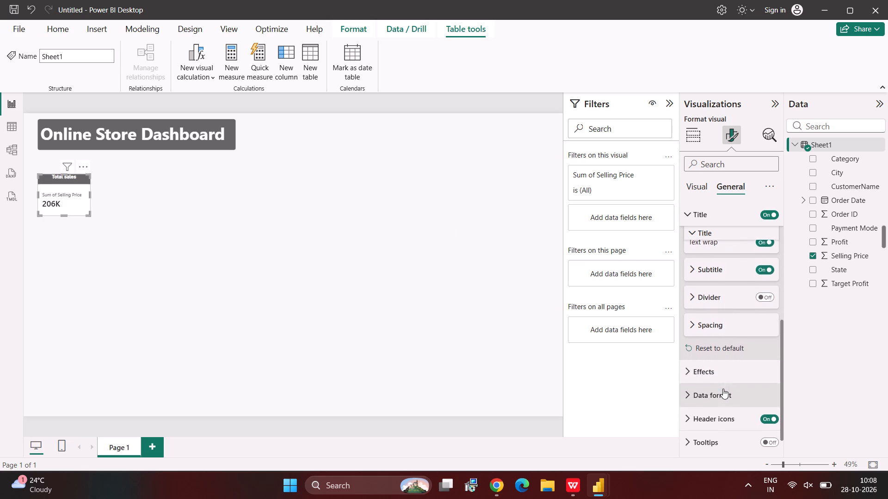
{"action": "scroll", "coordinate": [723, 389], "scroll_direction": "down", "scroll_amount": 2}
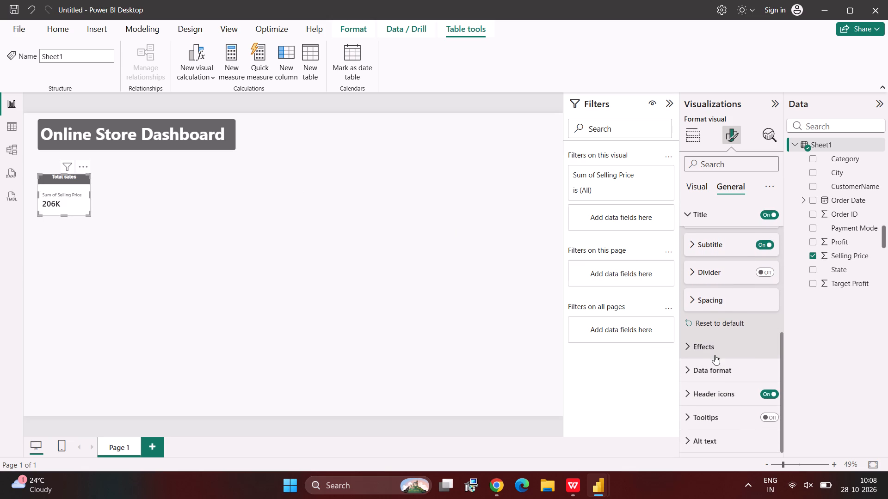
{"action": "scroll", "coordinate": [715, 348], "scroll_direction": "up", "scroll_amount": 5}
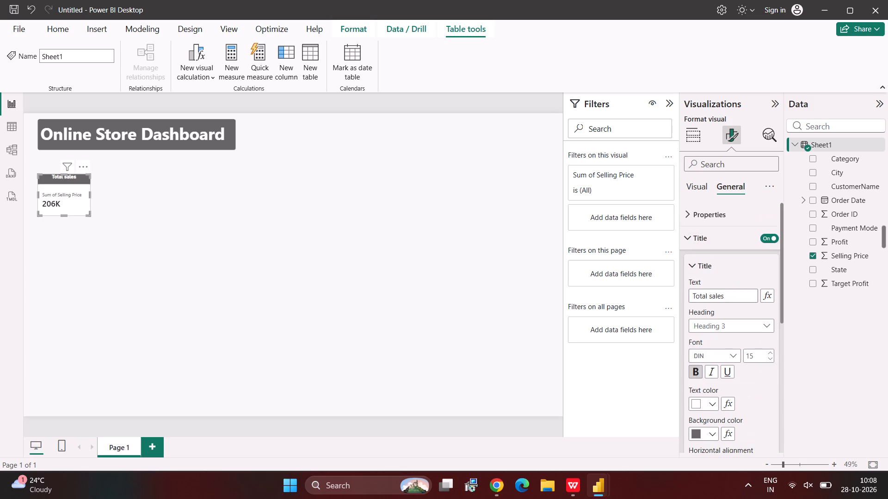
{"action": "left_click", "coordinate": [695, 205]}
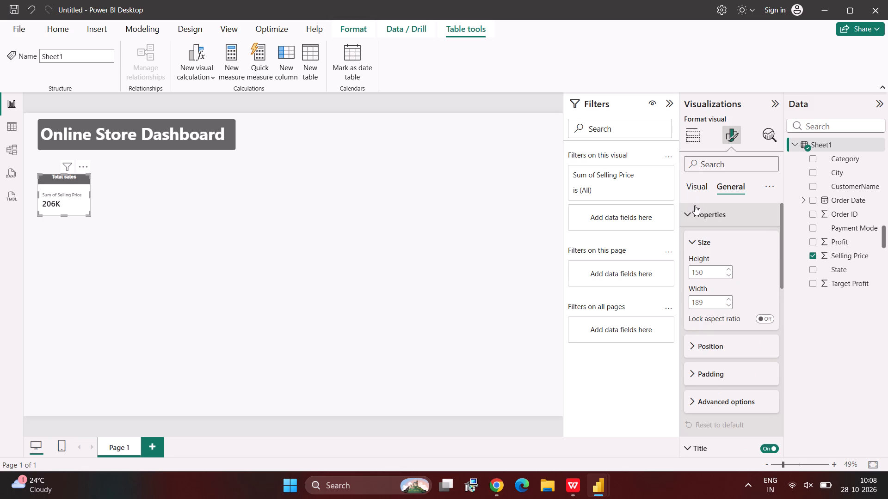
{"action": "scroll", "coordinate": [724, 350], "scroll_direction": "down", "scroll_amount": 1}
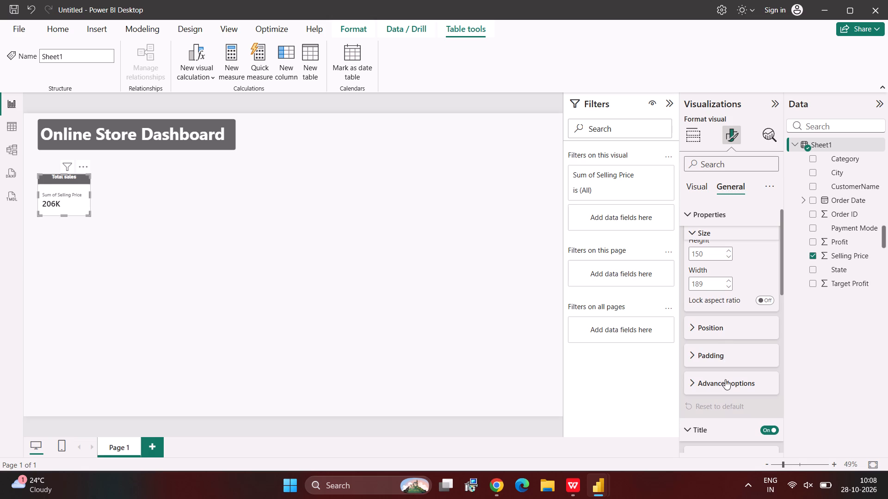
{"action": "scroll", "coordinate": [725, 383], "scroll_direction": "down", "scroll_amount": 10}
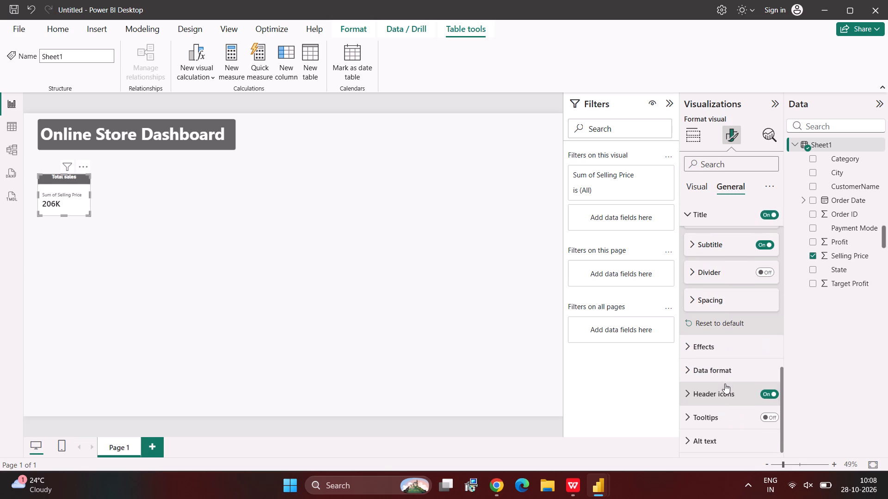
Examine the Total sales card's data format options and its other general formatting sections, collapsing the expanded sections.
{"action": "left_click", "coordinate": [717, 371]}
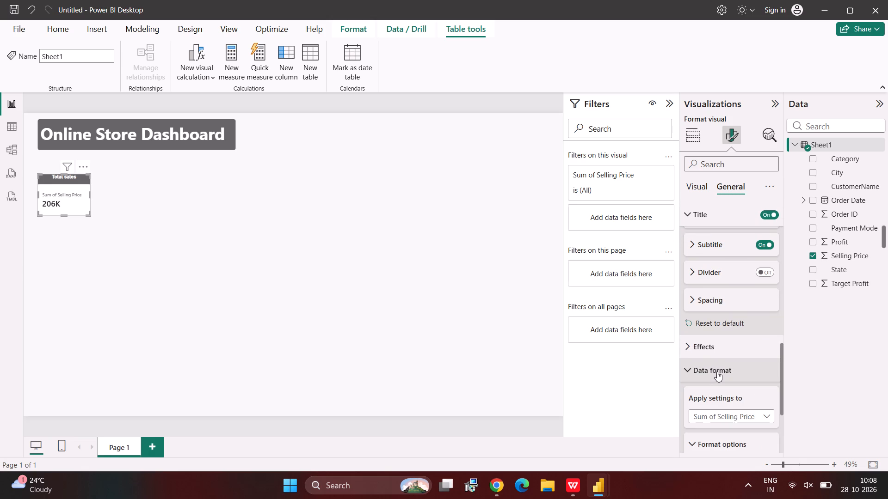
{"action": "scroll", "coordinate": [717, 371], "scroll_direction": "down", "scroll_amount": 3}
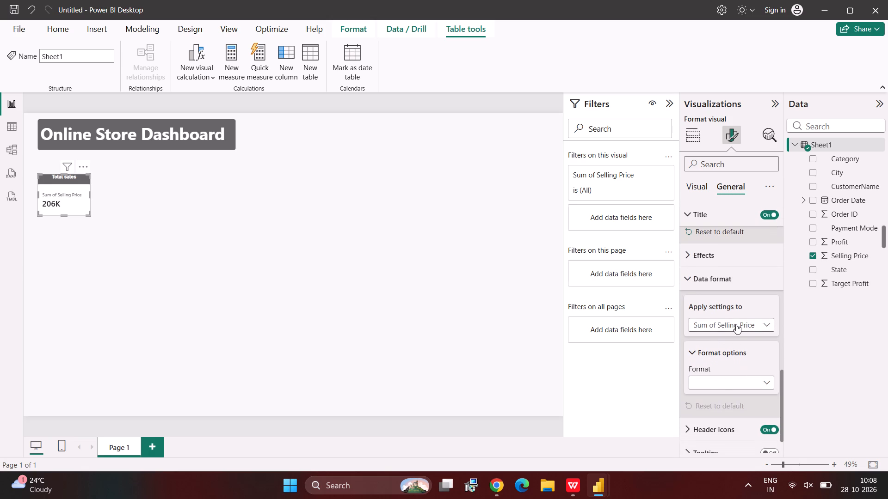
{"action": "scroll", "coordinate": [733, 391], "scroll_direction": "down", "scroll_amount": 2}
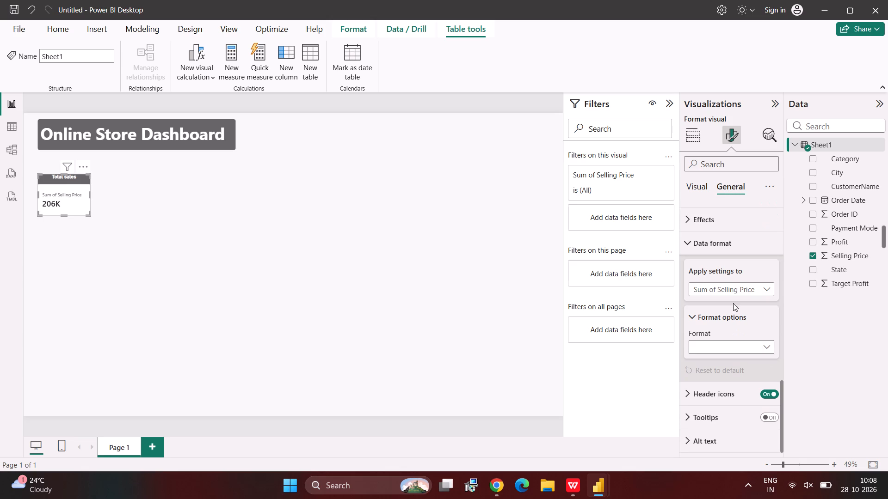
{"action": "left_click", "coordinate": [733, 288]}
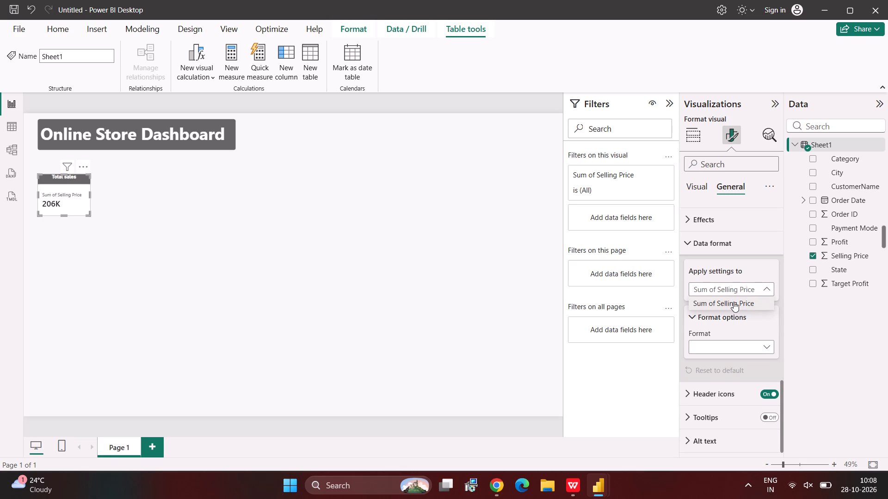
{"action": "left_click", "coordinate": [734, 302]}
{"action": "scroll", "coordinate": [740, 328], "scroll_direction": "down", "scroll_amount": 2}
{"action": "scroll", "coordinate": [740, 328], "scroll_direction": "up", "scroll_amount": 1}
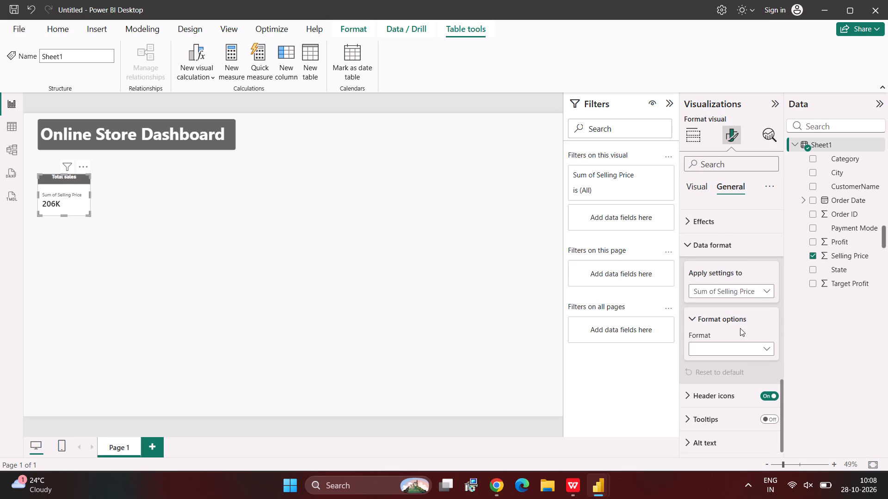
{"action": "scroll", "coordinate": [740, 328], "scroll_direction": "up", "scroll_amount": 1}
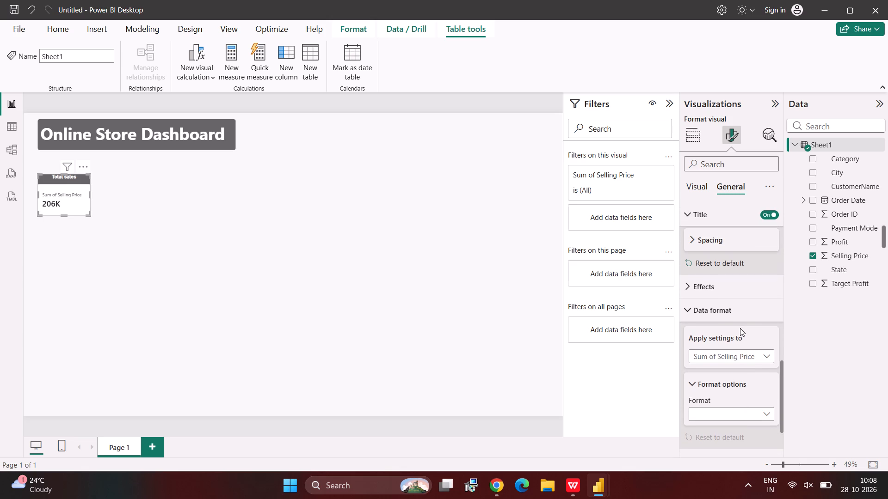
{"action": "scroll", "coordinate": [740, 328], "scroll_direction": "down", "scroll_amount": 4}
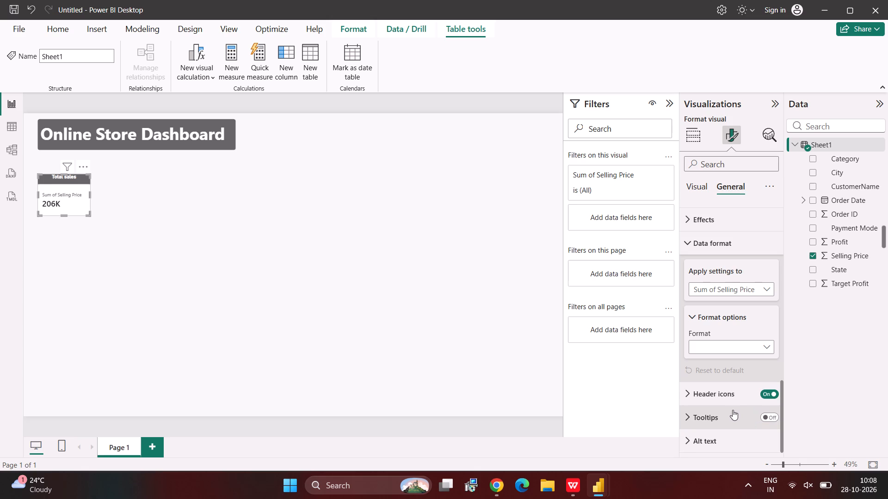
{"action": "scroll", "coordinate": [725, 415], "scroll_direction": "up", "scroll_amount": 5}
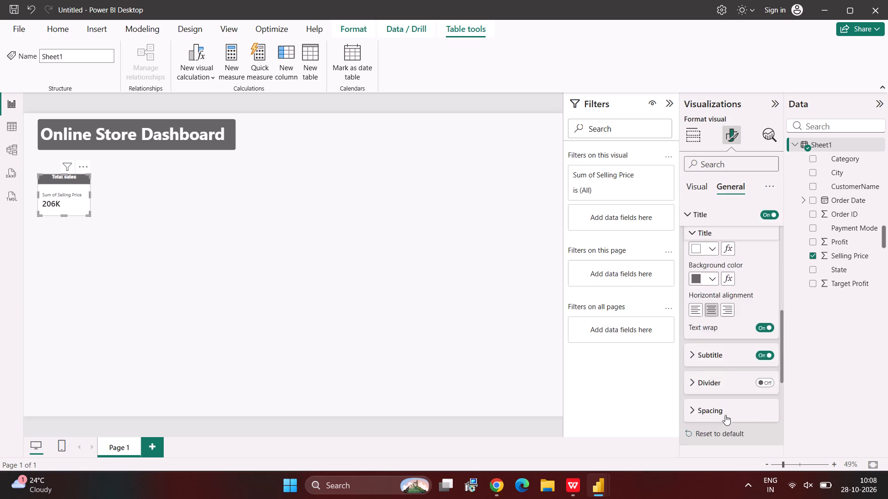
{"action": "scroll", "coordinate": [725, 415], "scroll_direction": "up", "scroll_amount": 1}
{"action": "scroll", "coordinate": [725, 415], "scroll_direction": "down", "scroll_amount": 2}
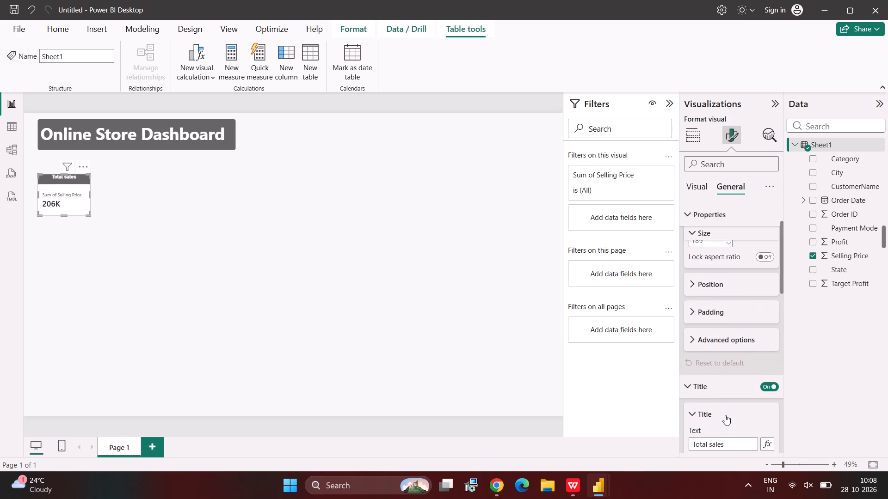
{"action": "scroll", "coordinate": [725, 415], "scroll_direction": "down", "scroll_amount": 2}
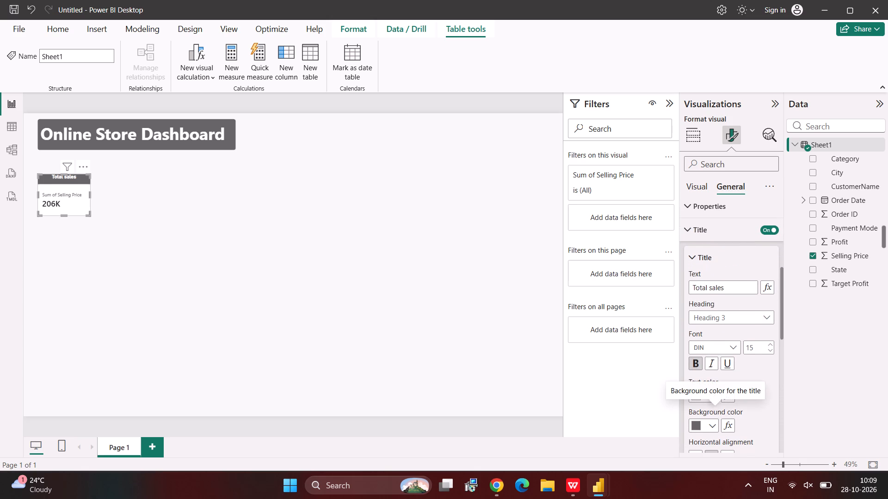
{"action": "scroll", "coordinate": [725, 415], "scroll_direction": "down", "scroll_amount": 1}
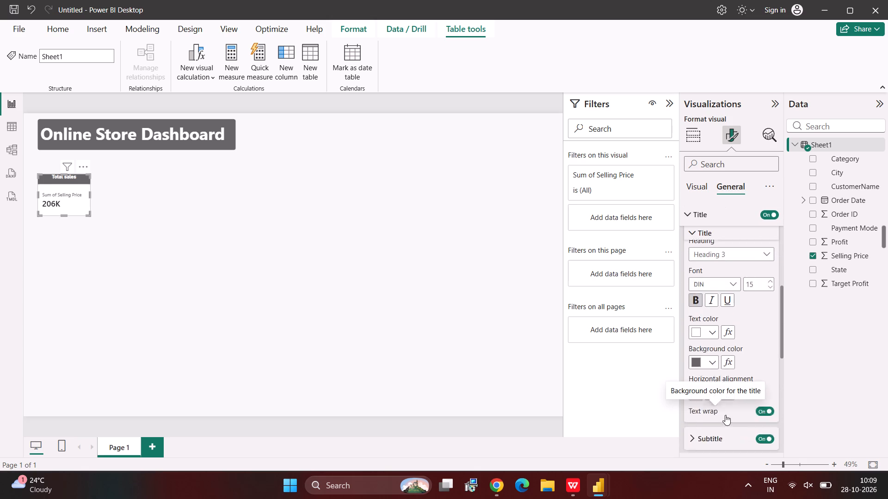
{"action": "scroll", "coordinate": [725, 415], "scroll_direction": "down", "scroll_amount": 1}
{"action": "scroll", "coordinate": [725, 415], "scroll_direction": "up", "scroll_amount": 6}
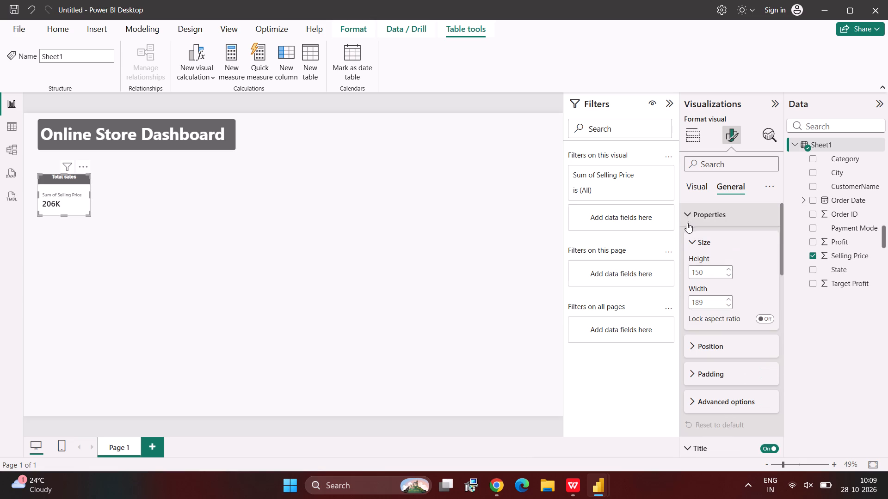
{"action": "left_click", "coordinate": [687, 221]}
{"action": "left_click", "coordinate": [687, 221]}
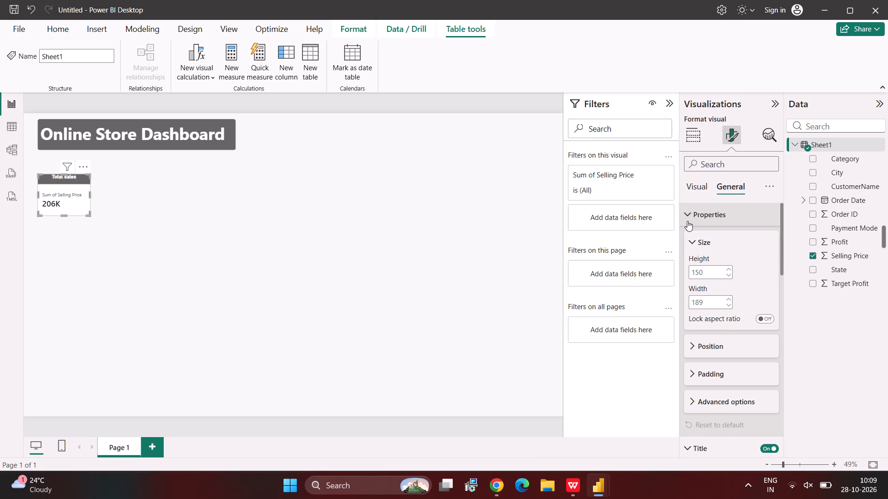
{"action": "left_click", "coordinate": [687, 221]}
{"action": "left_click", "coordinate": [689, 238]}
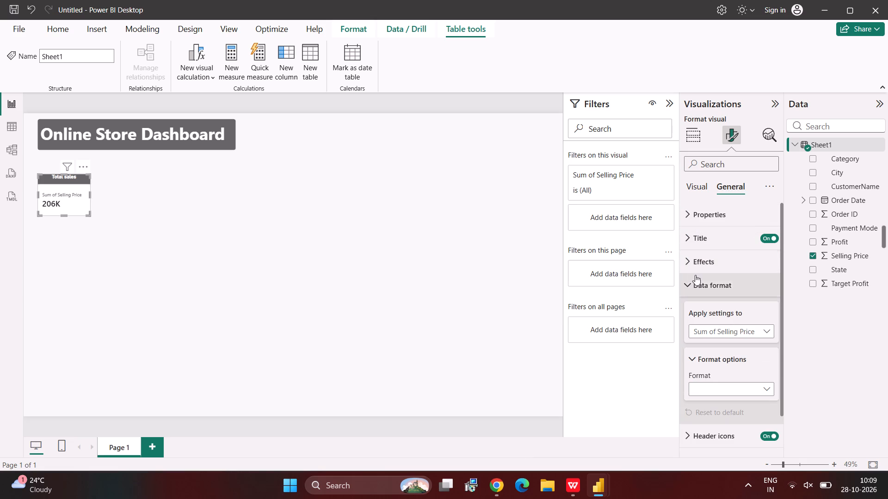
{"action": "left_click", "coordinate": [691, 283]}
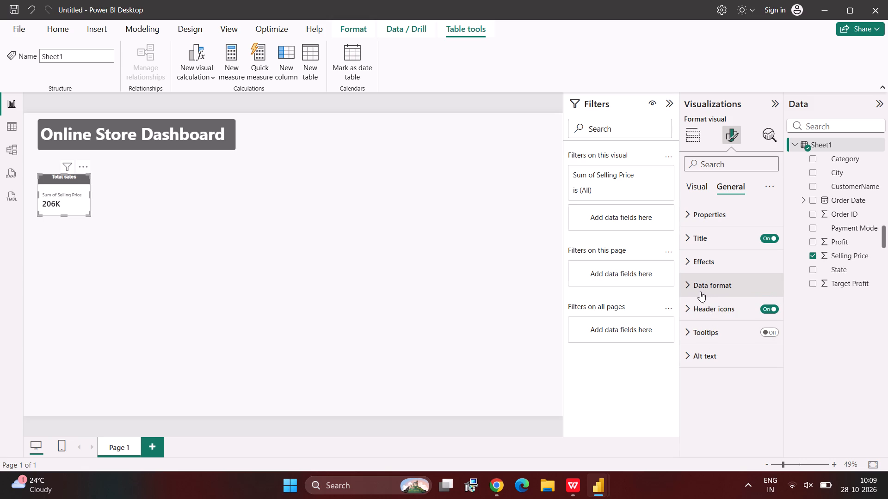
{"action": "left_click", "coordinate": [699, 292]}
{"action": "scroll", "coordinate": [729, 378], "scroll_direction": "down", "scroll_amount": 3}
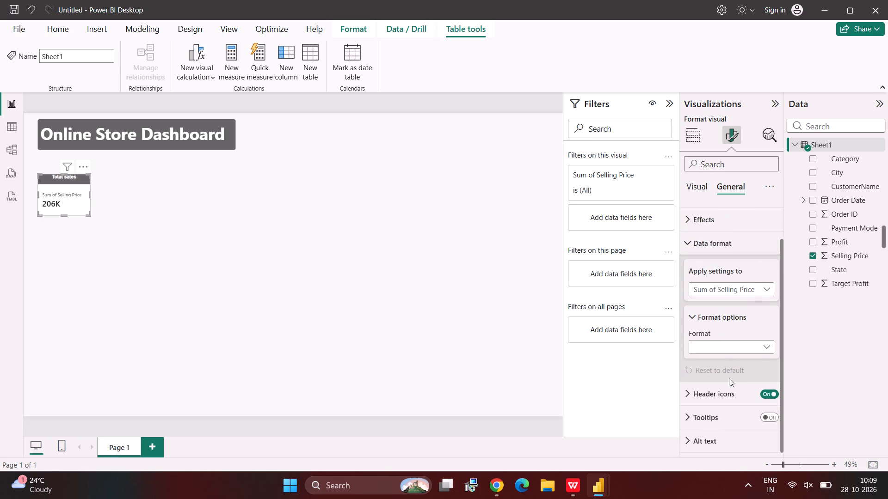
{"action": "left_click", "coordinate": [696, 251]}
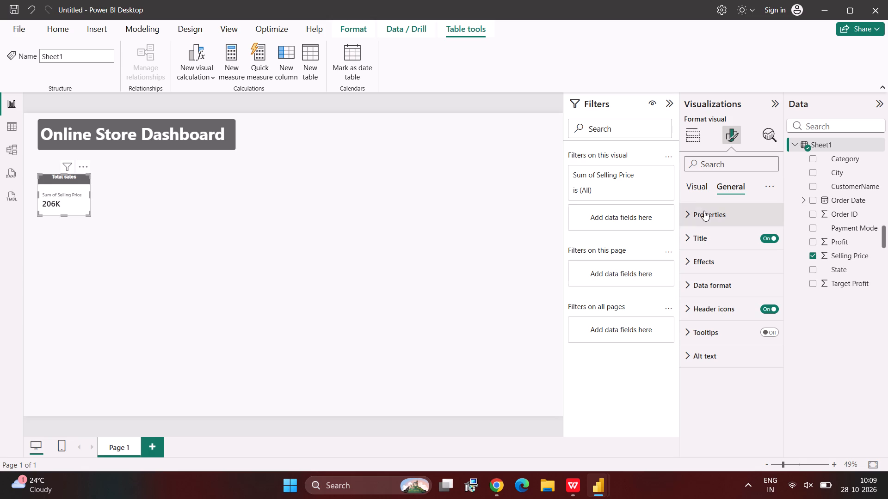
Look through the Total sales card's visual formatting options for cards, including layout, border, background and shadow.
{"action": "left_click", "coordinate": [695, 193]}
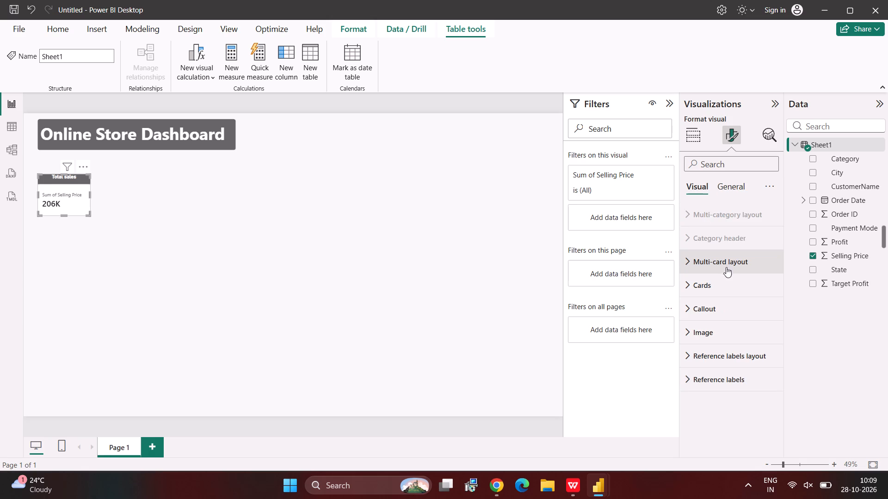
{"action": "left_click", "coordinate": [721, 281]}
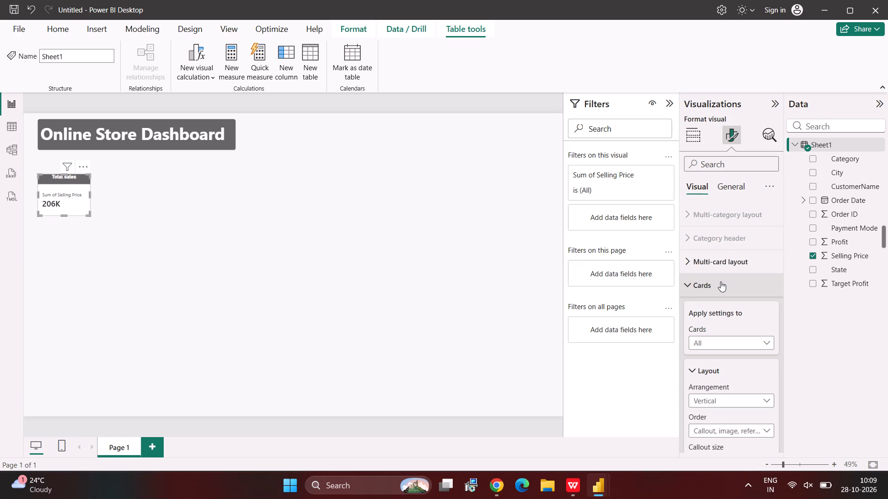
{"action": "scroll", "coordinate": [704, 363], "scroll_direction": "down", "scroll_amount": 3}
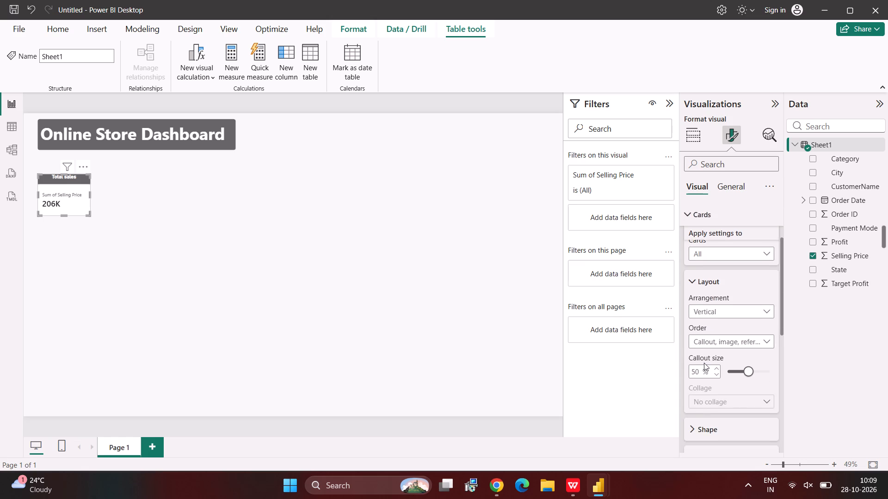
{"action": "scroll", "coordinate": [704, 363], "scroll_direction": "down", "scroll_amount": 3}
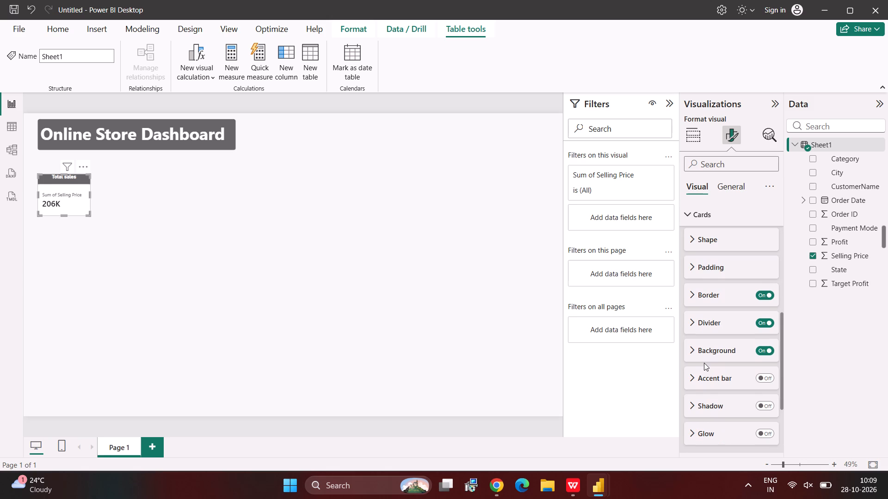
{"action": "scroll", "coordinate": [704, 363], "scroll_direction": "down", "scroll_amount": 5}
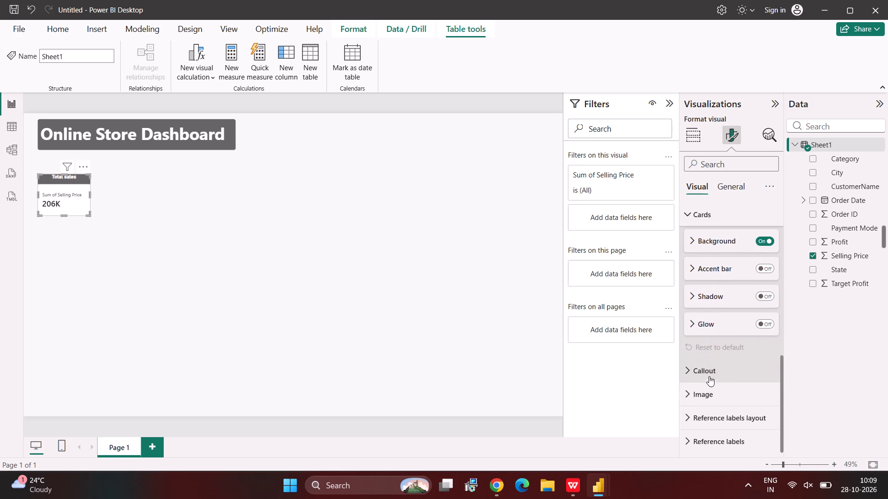
Add a second, empty card visual and place it beside the Total sales card, level with it.
{"action": "left_click", "coordinate": [336, 306]}
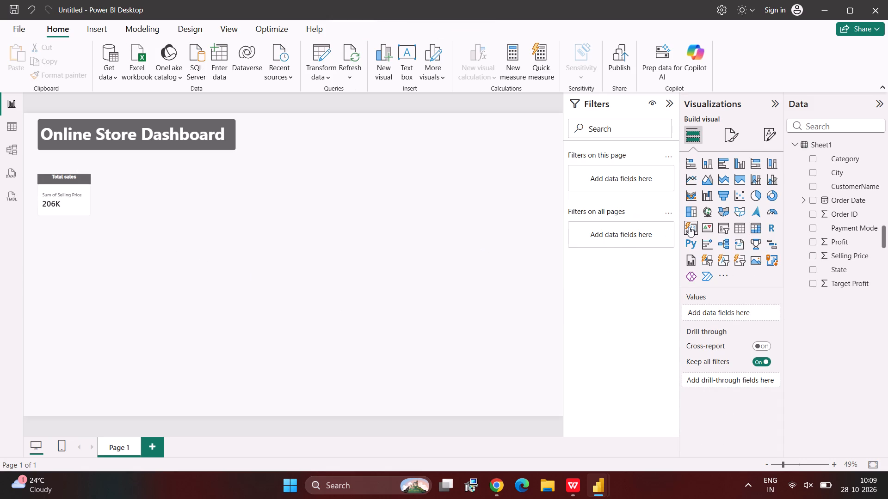
{"action": "left_click", "coordinate": [693, 225]}
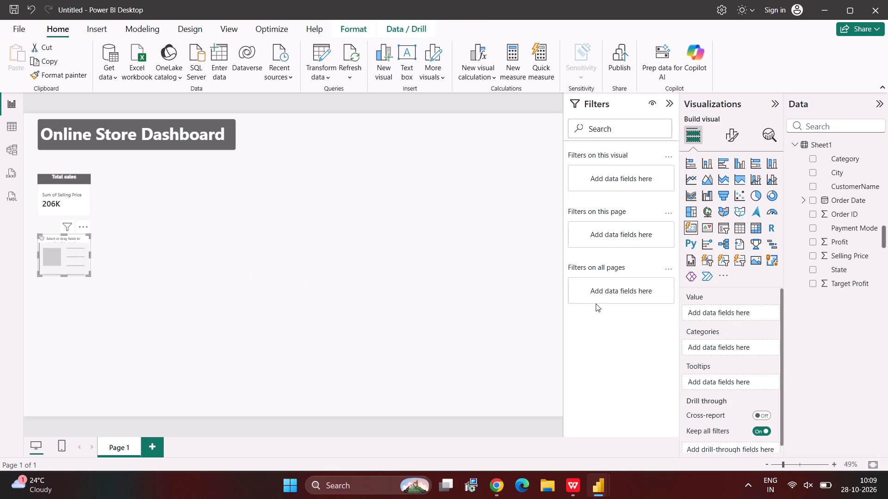
{"action": "left_click", "coordinate": [689, 229]}
{"action": "left_click_drag", "start_coordinate": [68, 251], "coordinate": [153, 184]}
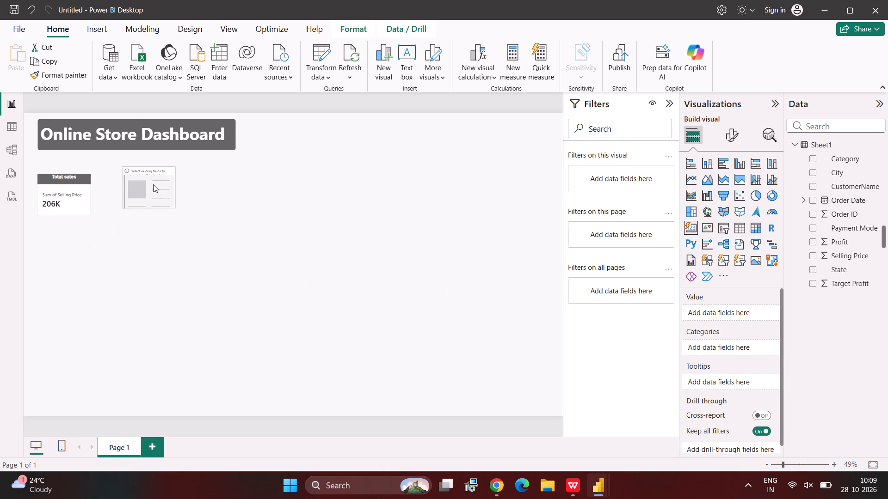
{"action": "left_click_drag", "start_coordinate": [153, 184], "coordinate": [146, 189]}
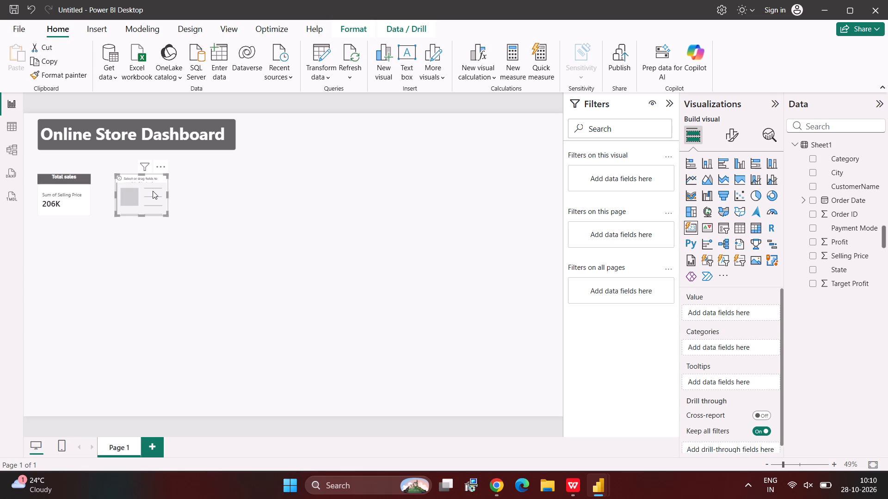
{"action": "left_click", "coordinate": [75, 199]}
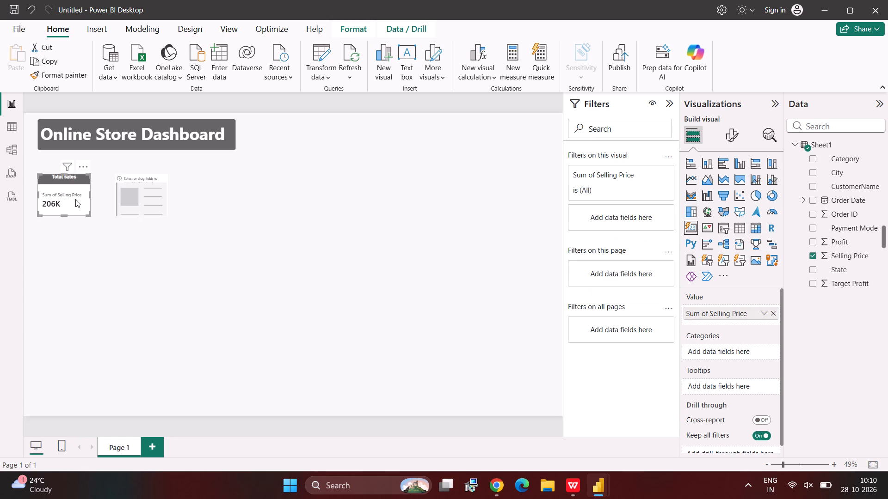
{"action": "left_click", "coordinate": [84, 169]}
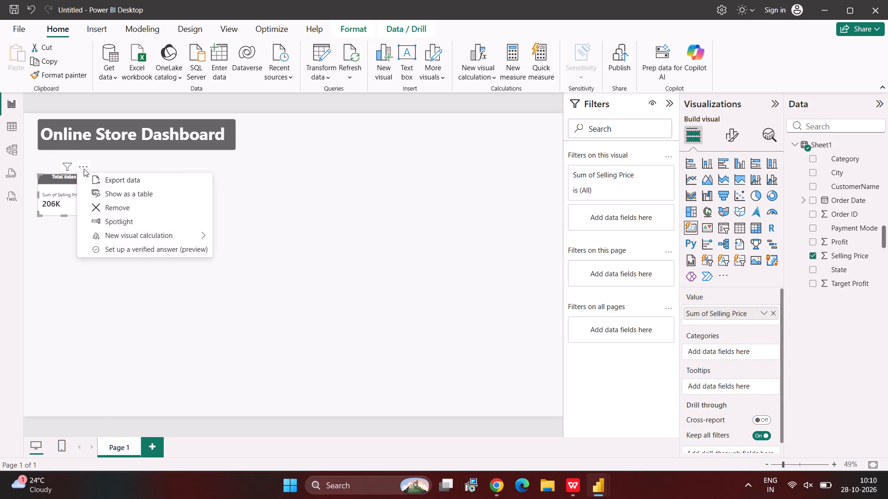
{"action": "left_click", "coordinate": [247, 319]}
Add the Order ID field as the value of the new empty card.
{"action": "left_click", "coordinate": [139, 203]}
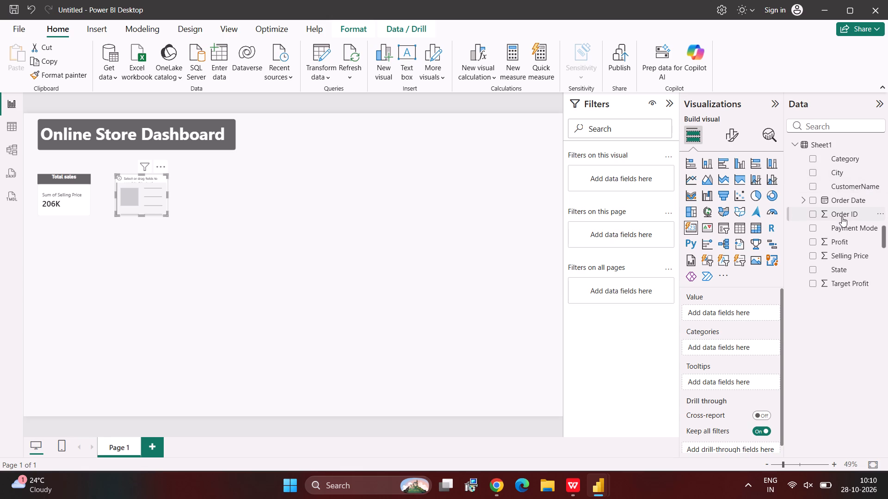
{"action": "left_click_drag", "start_coordinate": [842, 217], "coordinate": [739, 312]}
{"action": "left_click", "coordinate": [739, 312]}
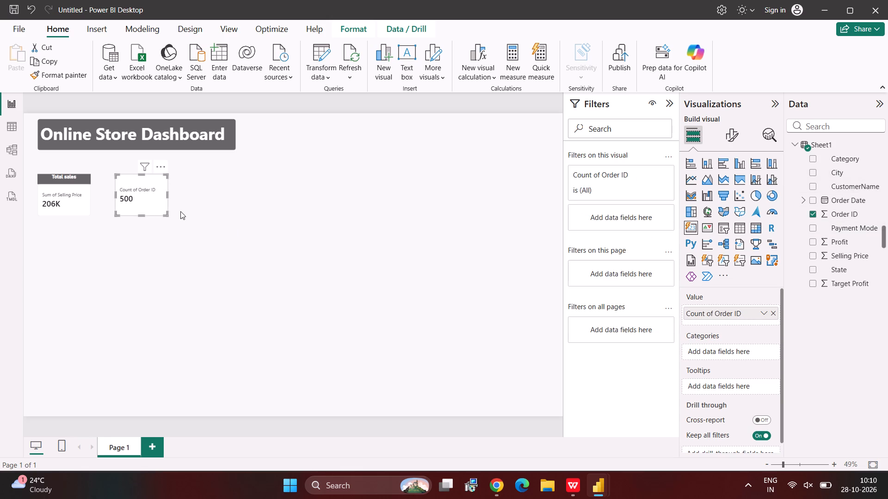
Turn on the title of the Order ID count card and set its text to "Total Orders".
{"action": "left_click_drag", "start_coordinate": [741, 124], "coordinate": [738, 130]}
{"action": "left_click", "coordinate": [738, 130]}
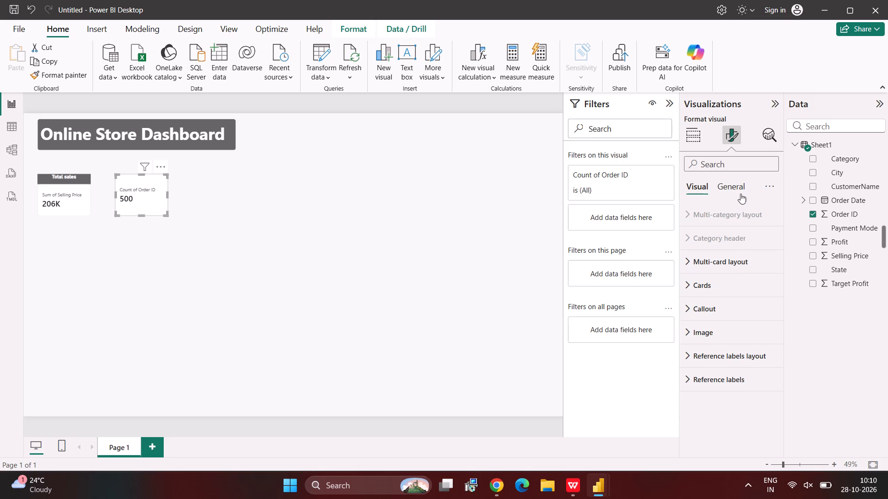
{"action": "left_click", "coordinate": [740, 188]}
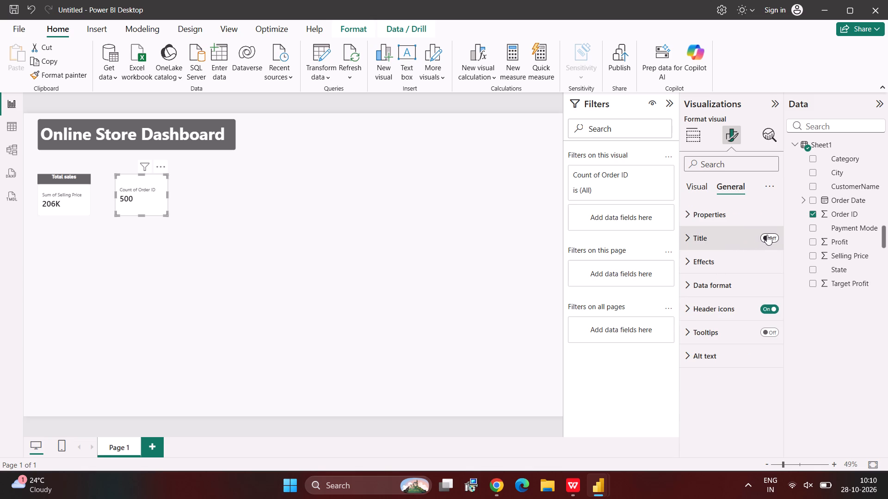
{"action": "left_click", "coordinate": [767, 235]}
{"action": "left_click", "coordinate": [732, 239]}
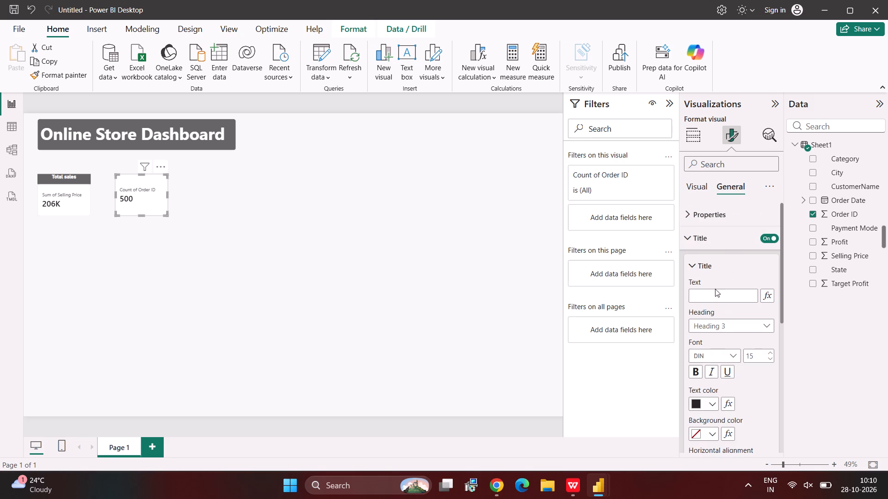
{"action": "left_click", "coordinate": [707, 297]}
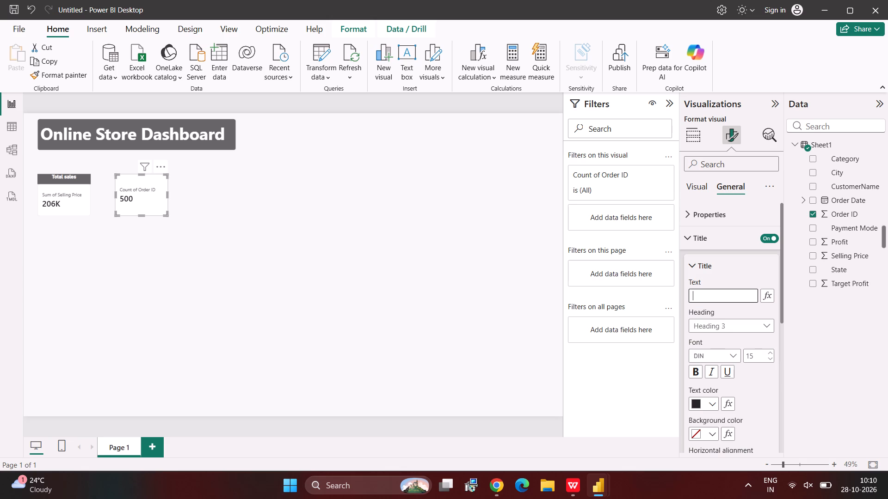
{"action": "type", "text": "Total"}
{"action": "key", "text": "space"}
{"action": "type", "text": "Orders"}
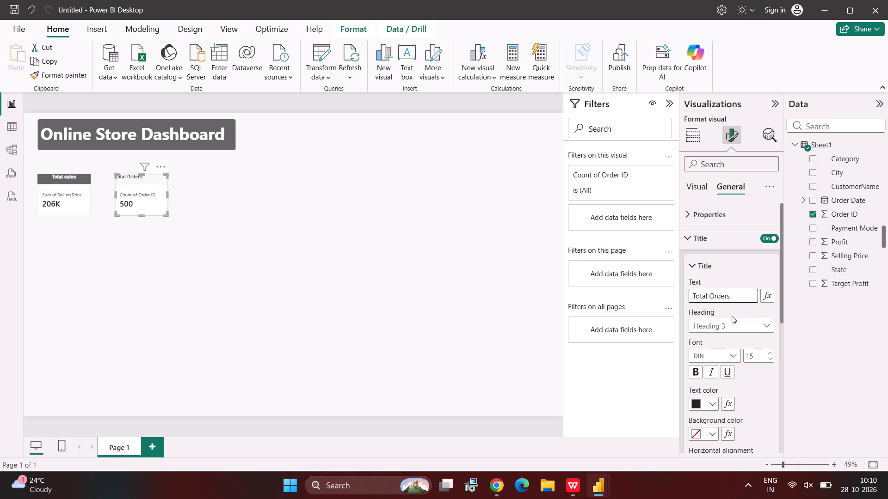
Format the Total Orders title as bold, centred white text on a dark grey background, keeping text wrap on.
{"action": "left_click", "coordinate": [700, 370]}
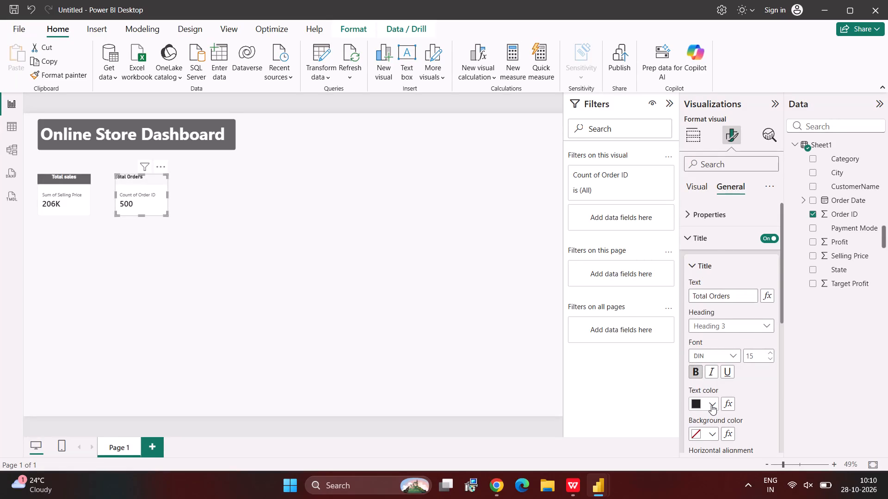
{"action": "left_click", "coordinate": [711, 405]}
{"action": "left_click", "coordinate": [703, 195]}
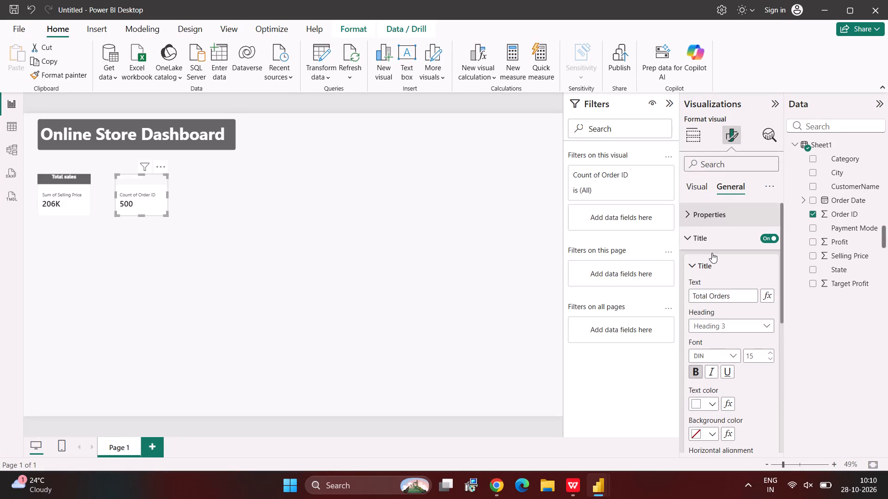
{"action": "scroll", "coordinate": [707, 342], "scroll_direction": "down", "scroll_amount": 2}
{"action": "left_click", "coordinate": [712, 304]}
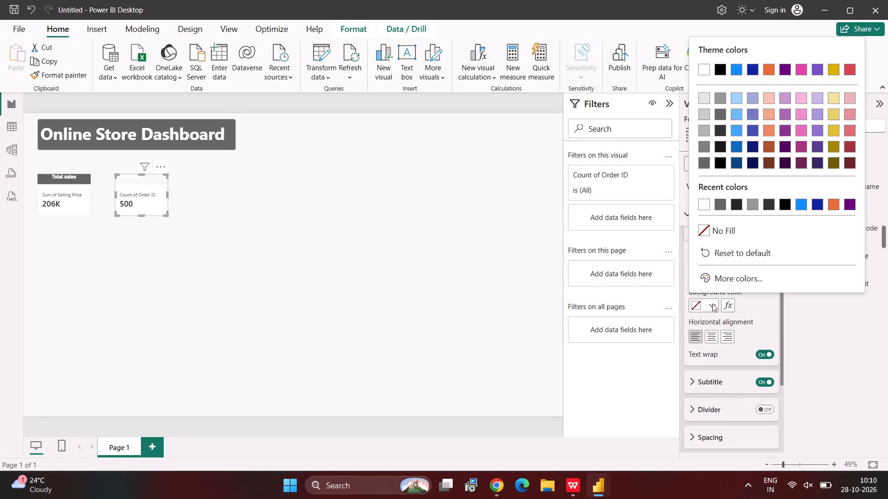
{"action": "left_click", "coordinate": [722, 117]}
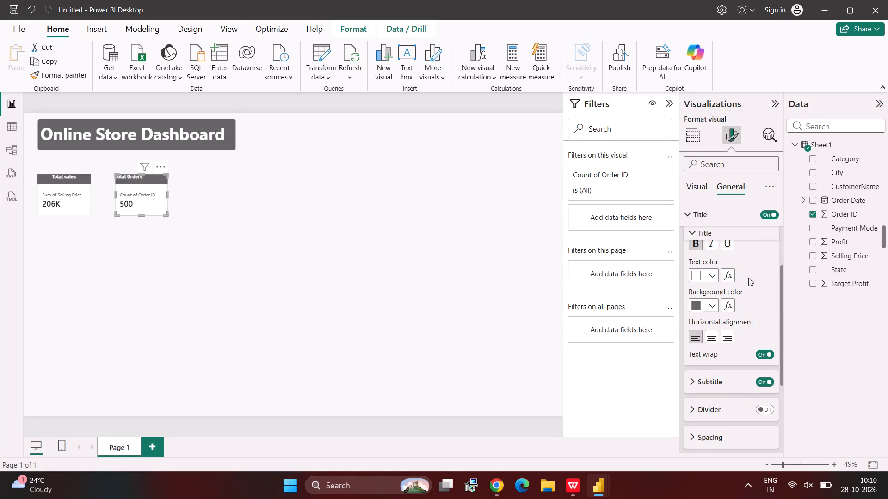
{"action": "left_click", "coordinate": [715, 339]}
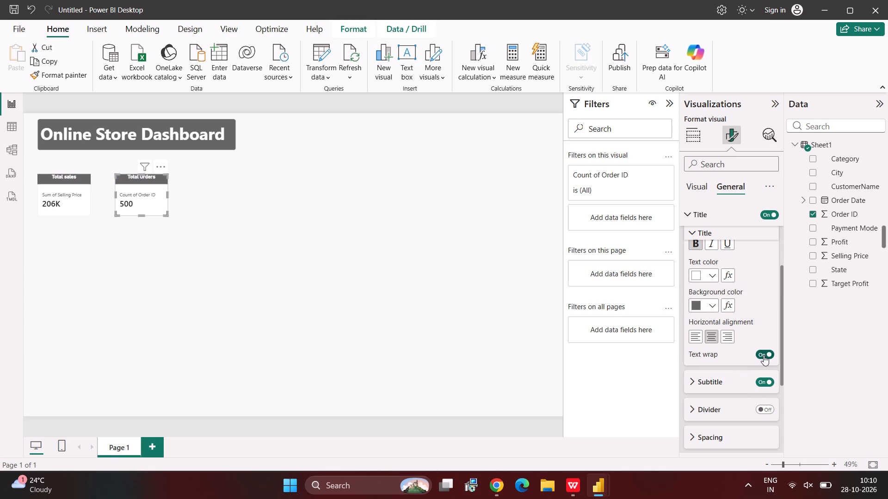
{"action": "left_click", "coordinate": [764, 355]}
{"action": "left_click", "coordinate": [764, 355]}
Turn off the subtitle of the Total Orders card.
{"action": "scroll", "coordinate": [764, 355], "scroll_direction": "down", "scroll_amount": 1}
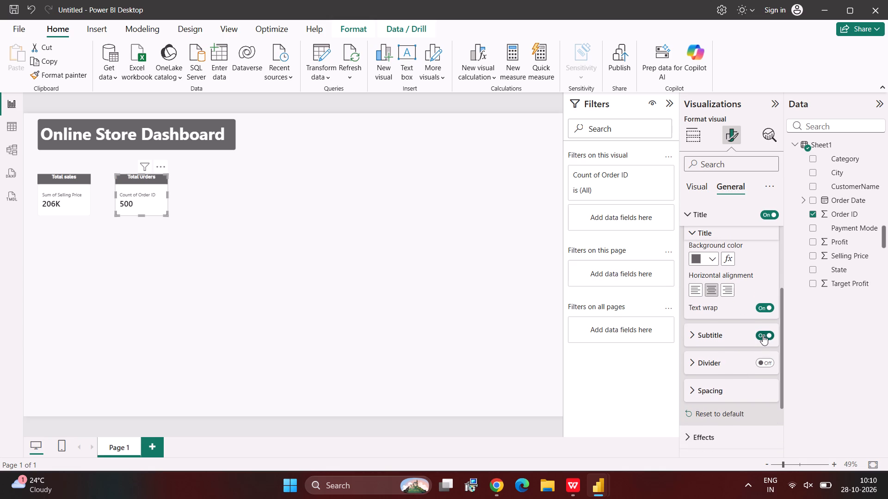
{"action": "left_click", "coordinate": [762, 335]}
{"action": "left_click", "coordinate": [762, 335]}
{"action": "scroll", "coordinate": [762, 335], "scroll_direction": "down", "scroll_amount": 1}
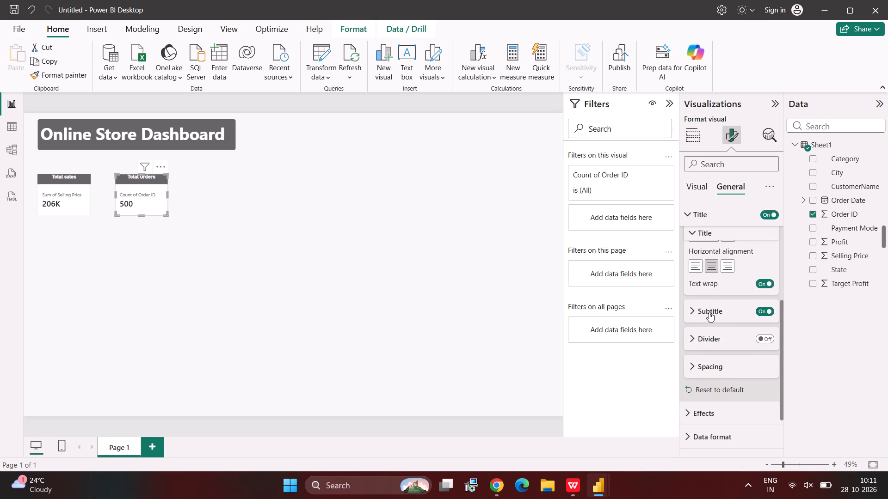
{"action": "left_click", "coordinate": [709, 312]}
{"action": "left_click", "coordinate": [761, 310]}
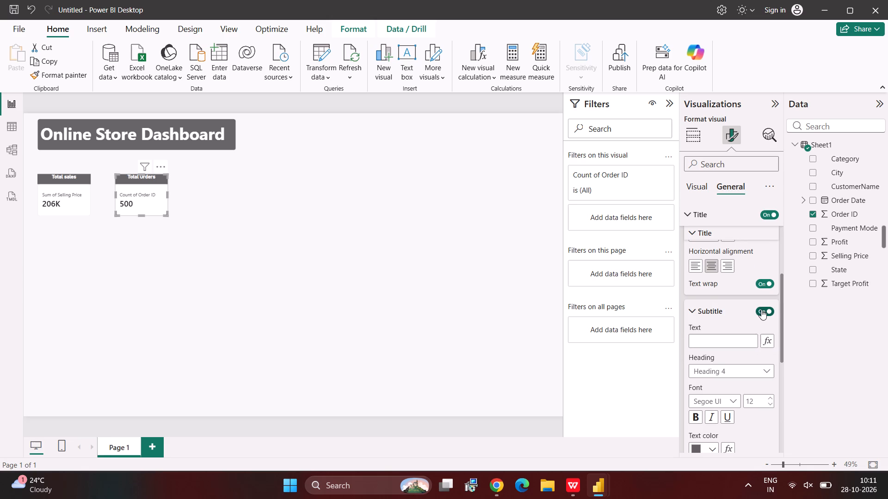
Look through the Total Orders card's remaining general formatting sections, including alt text, tooltips and header icons, and deselect the card.
{"action": "scroll", "coordinate": [761, 310], "scroll_direction": "down", "scroll_amount": 4}
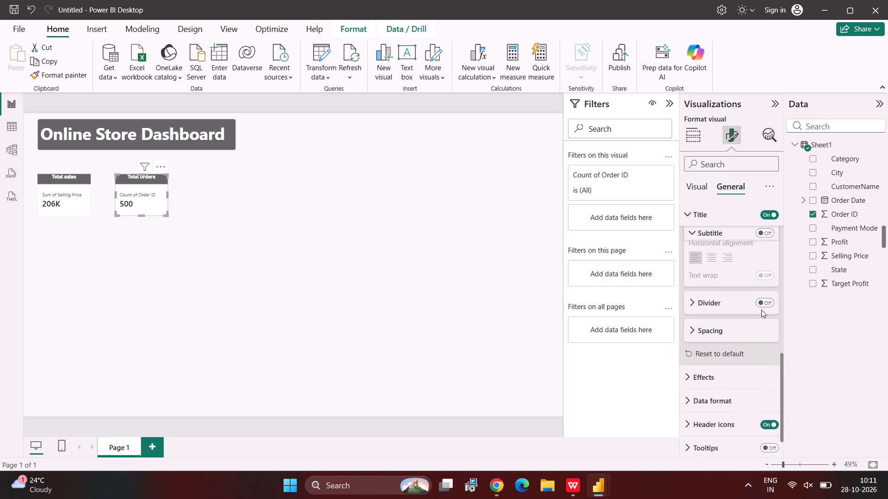
{"action": "scroll", "coordinate": [761, 310], "scroll_direction": "down", "scroll_amount": 2}
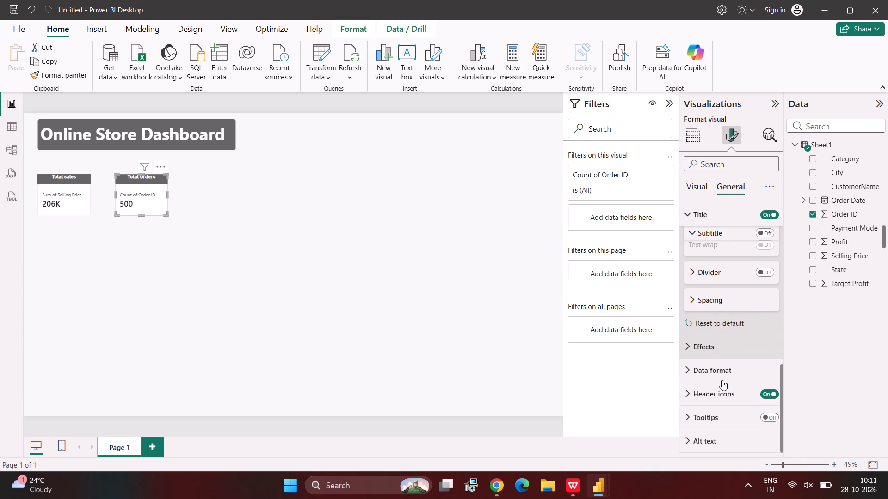
{"action": "left_click", "coordinate": [729, 440]}
{"action": "scroll", "coordinate": [729, 440], "scroll_direction": "down", "scroll_amount": 3}
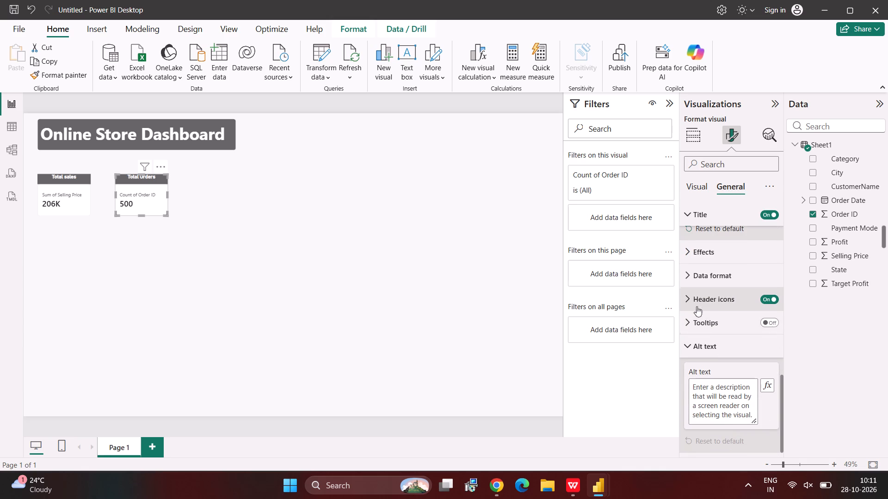
{"action": "left_click", "coordinate": [700, 323]}
{"action": "left_click", "coordinate": [694, 302]}
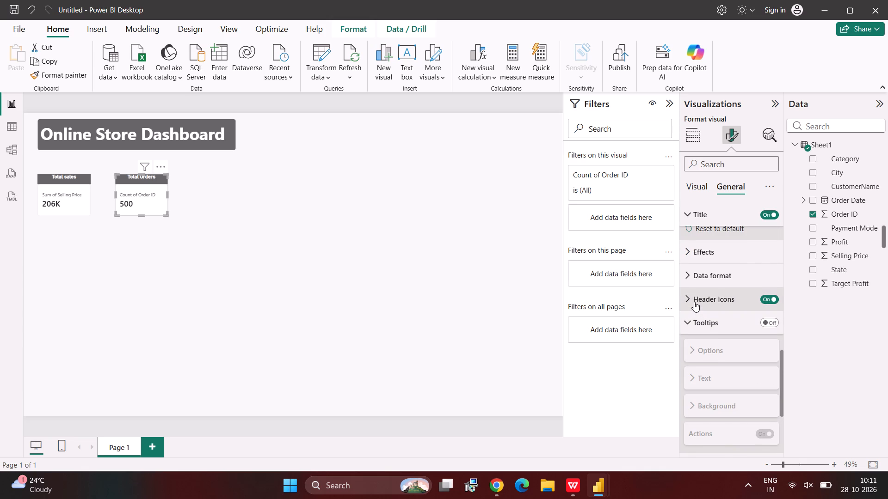
{"action": "left_click", "coordinate": [503, 292]}
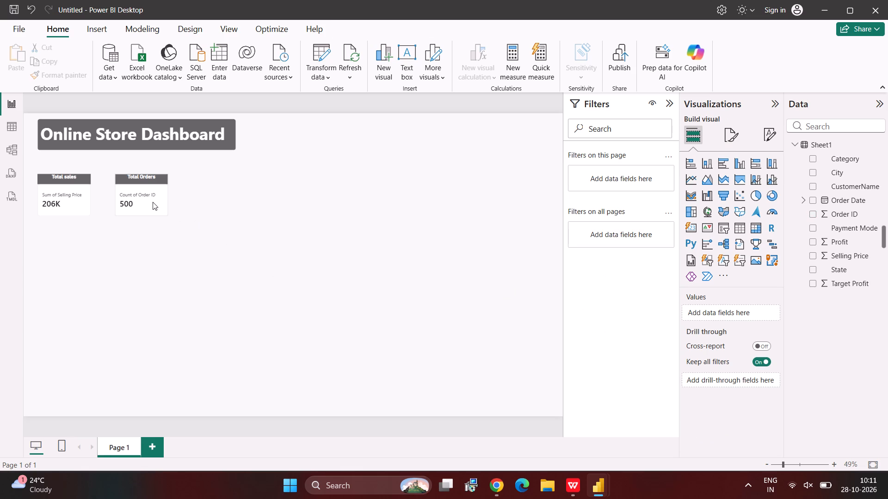
Move the Total Orders card out of the card row to a free spot diagonally below the Total sales card.
{"action": "left_click_drag", "start_coordinate": [152, 202], "coordinate": [191, 203]}
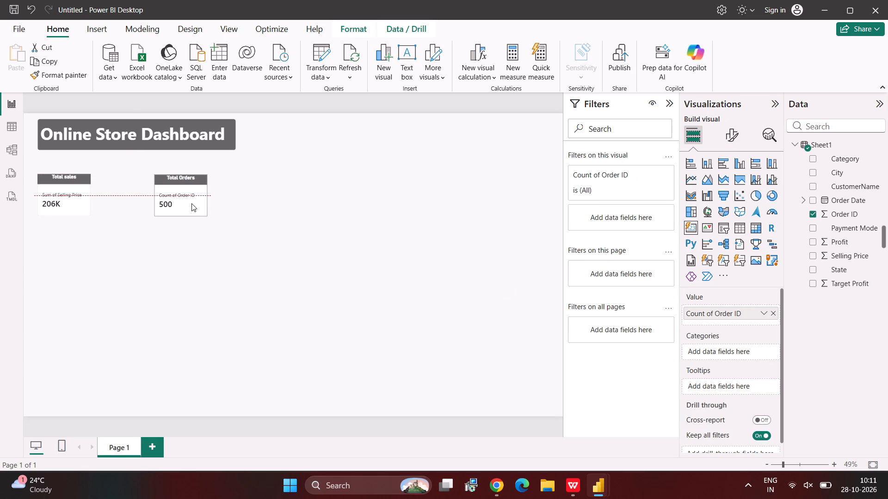
{"action": "left_click_drag", "start_coordinate": [191, 203], "coordinate": [200, 203]}
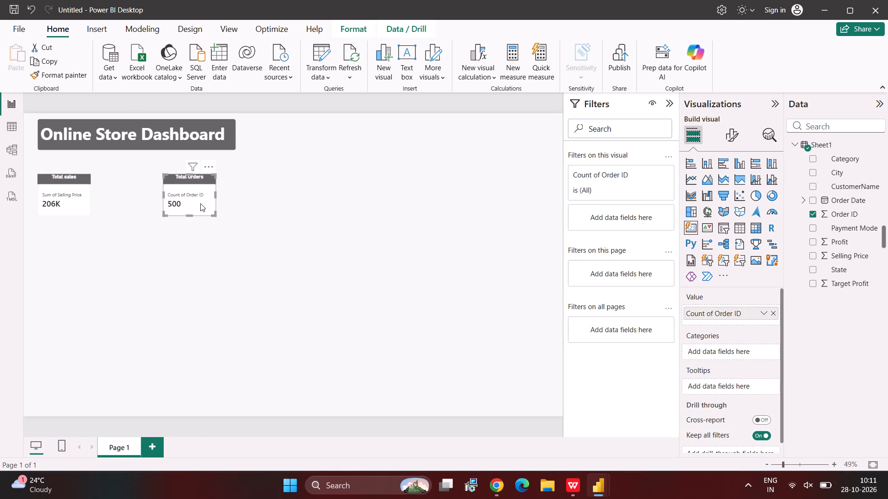
{"action": "left_click", "coordinate": [692, 224]}
{"action": "left_click_drag", "start_coordinate": [202, 204], "coordinate": [181, 217]}
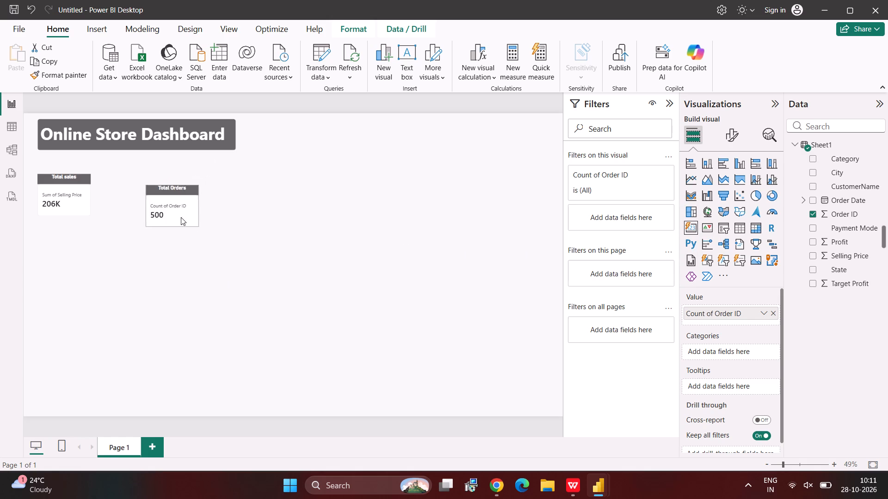
{"action": "left_click_drag", "start_coordinate": [181, 217], "coordinate": [168, 259]}
{"action": "left_click", "coordinate": [168, 259]}
Add a third, empty card visual and place it level with the Total sales card, under the end of the dashboard heading.
{"action": "left_click", "coordinate": [314, 197]}
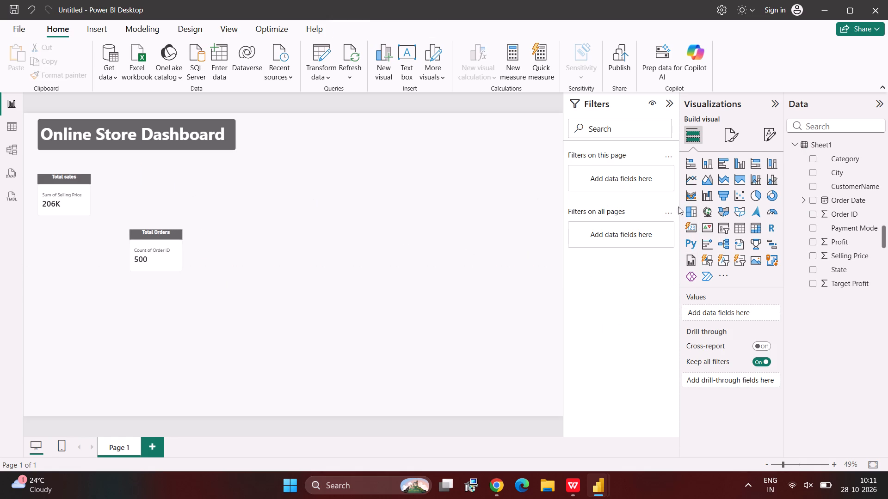
{"action": "left_click", "coordinate": [693, 223]}
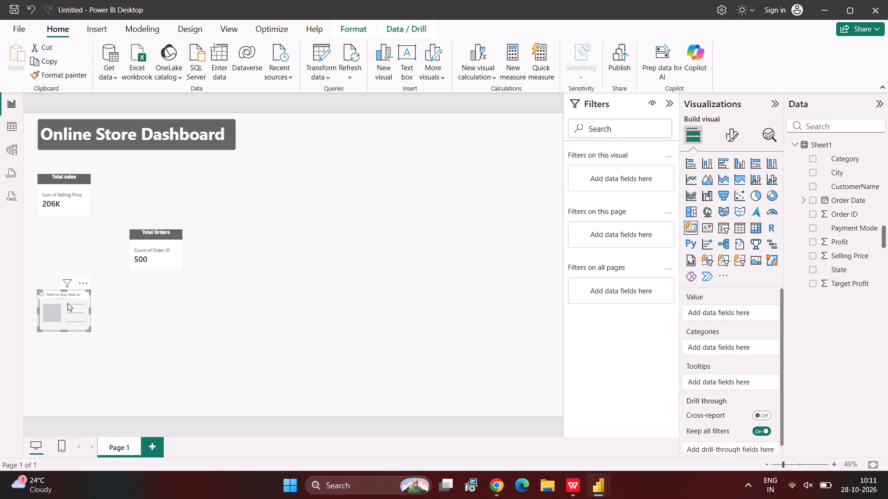
{"action": "left_click_drag", "start_coordinate": [55, 304], "coordinate": [198, 189]}
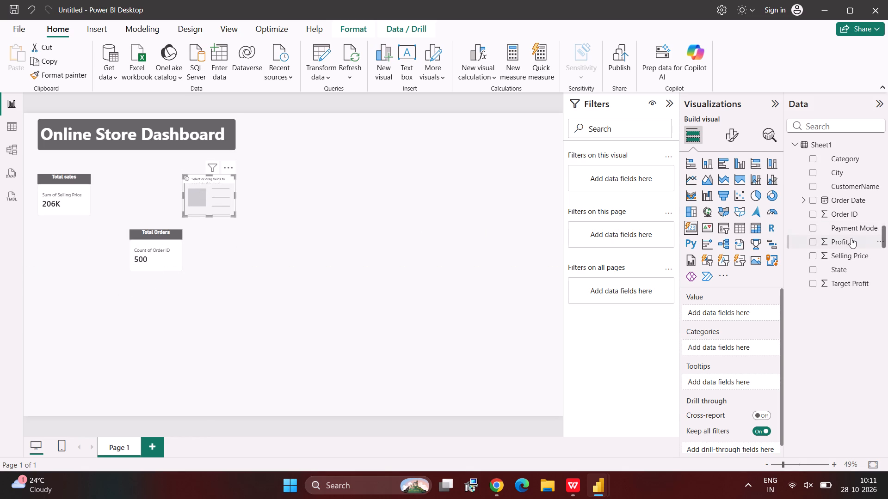
Add the Profit field as the value of the new empty card.
{"action": "left_click_drag", "start_coordinate": [851, 238], "coordinate": [734, 304]}
{"action": "left_click", "coordinate": [734, 304]}
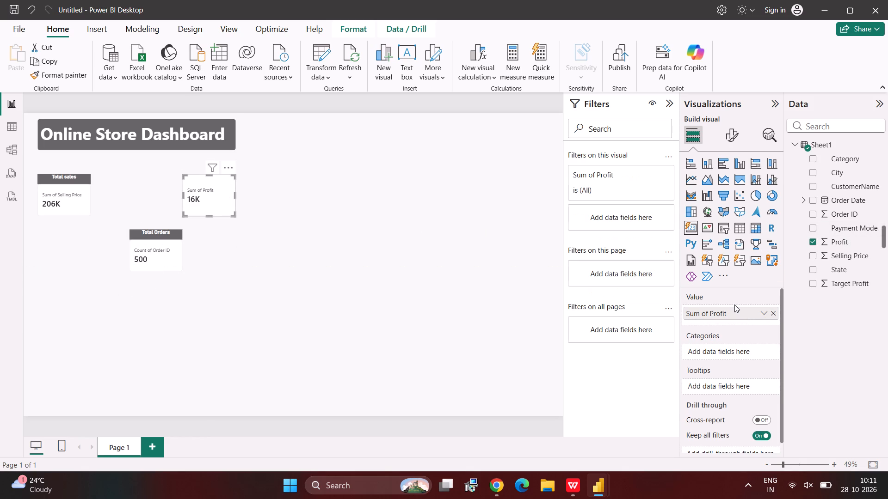
Turn on the title of the new profit card and set its text to Total Profit.
{"action": "left_click", "coordinate": [728, 135]}
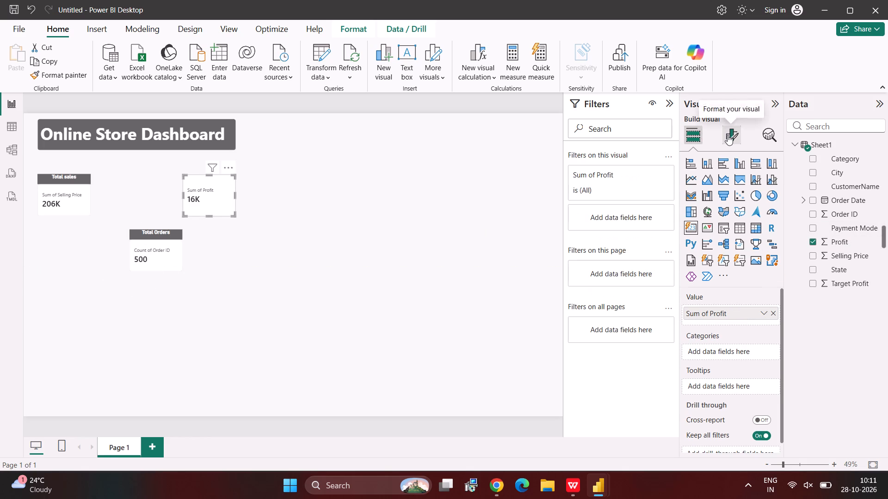
{"action": "left_click", "coordinate": [732, 185]}
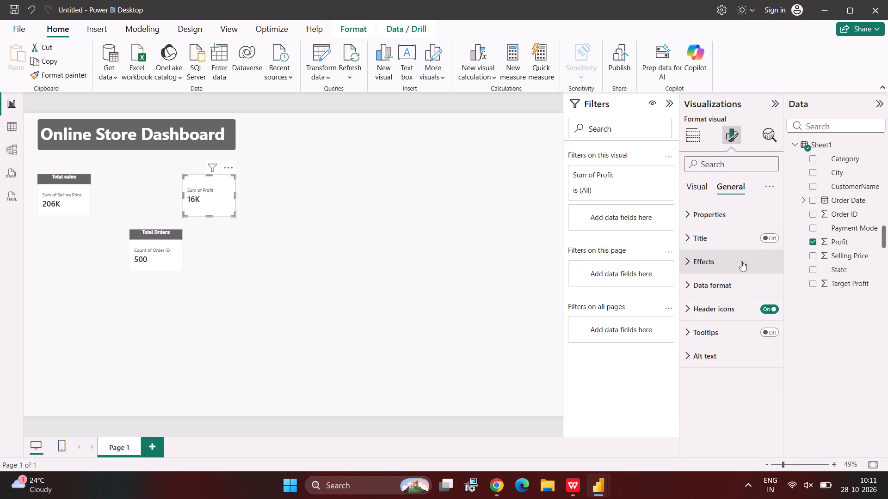
{"action": "left_click", "coordinate": [721, 244]}
{"action": "left_click", "coordinate": [763, 242]}
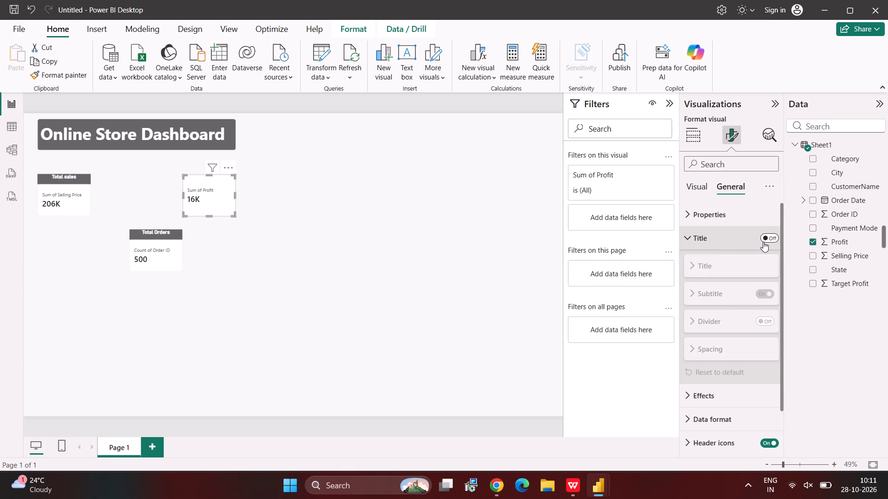
{"action": "left_click", "coordinate": [712, 293]}
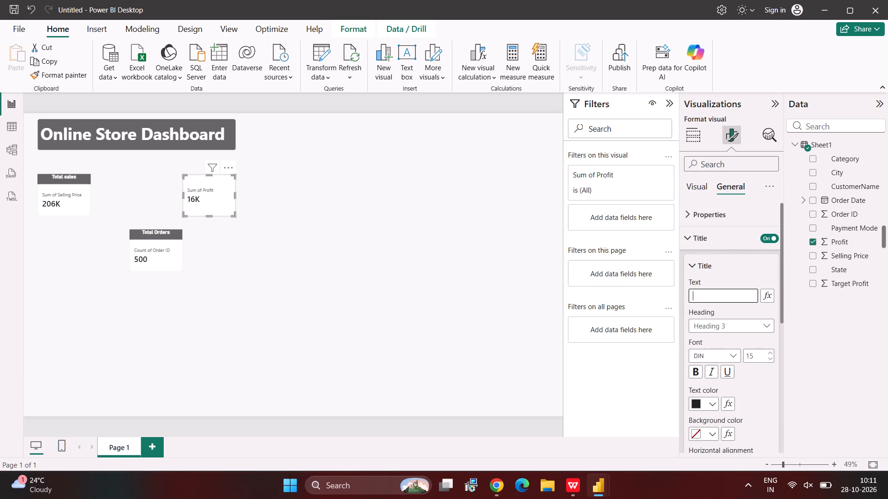
{"action": "key", "text": "shift+t"}
{"action": "key", "text": "o"}
{"action": "type", "text": "tal Profit"}
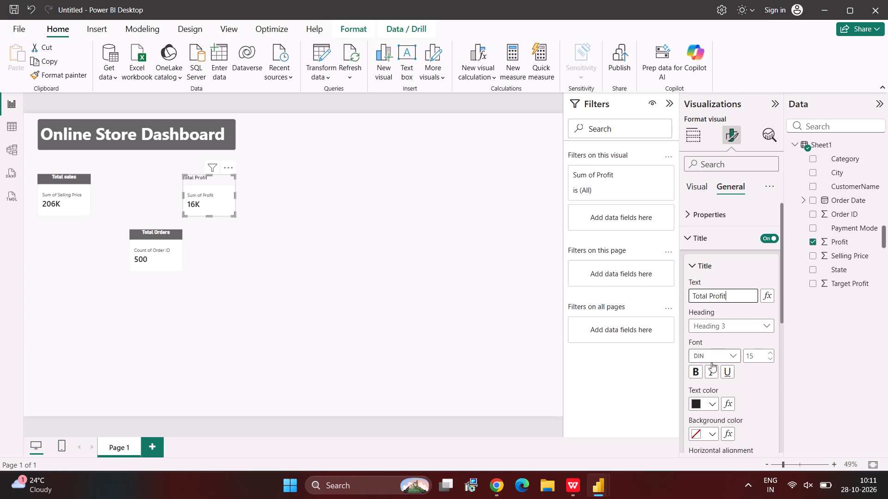
Format the Total Profit title as bold, white and centred, with a Black, 40% lighter background.
{"action": "left_click", "coordinate": [700, 377]}
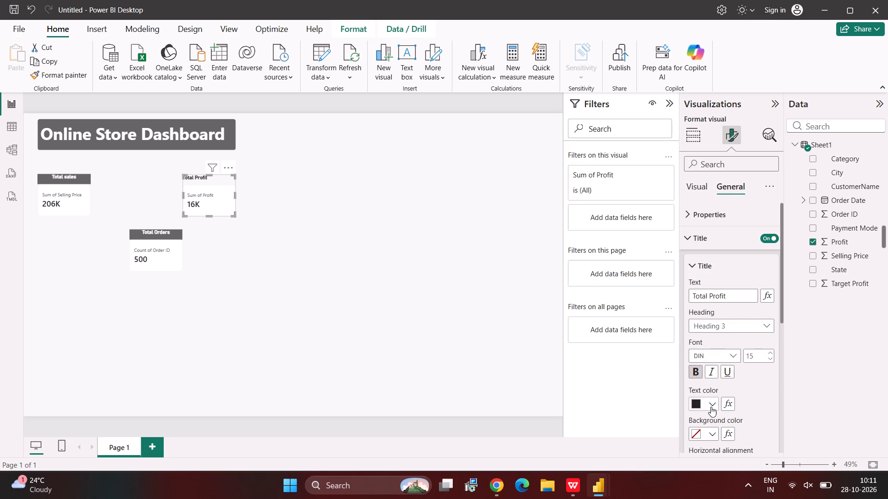
{"action": "left_click", "coordinate": [711, 407]}
{"action": "left_click", "coordinate": [703, 194]}
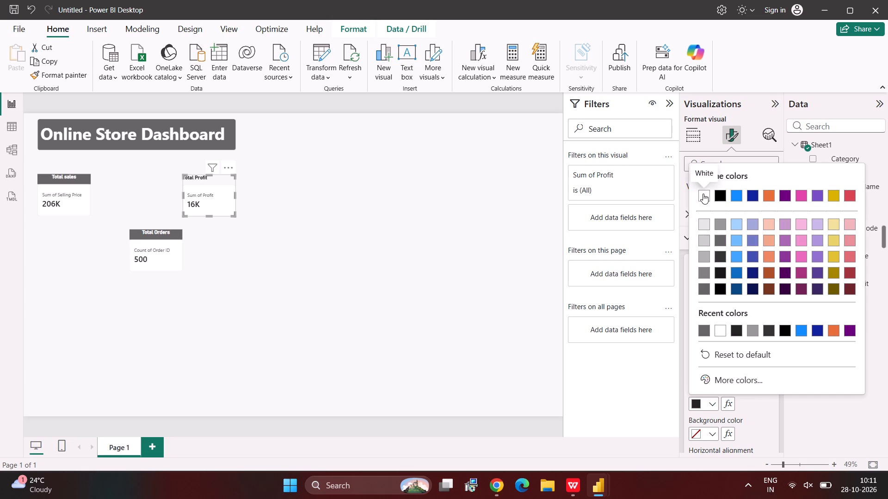
{"action": "scroll", "coordinate": [729, 403], "scroll_direction": "down", "scroll_amount": 1}
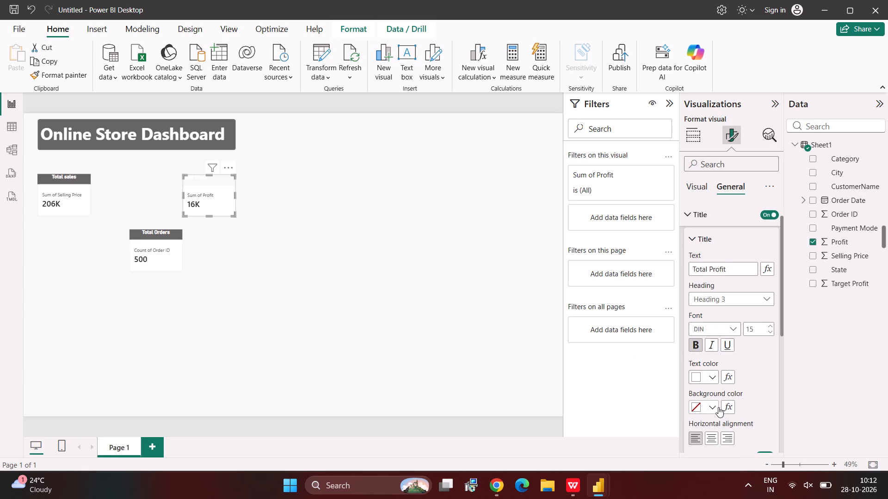
{"action": "left_click", "coordinate": [715, 407]}
{"action": "left_click", "coordinate": [726, 217]}
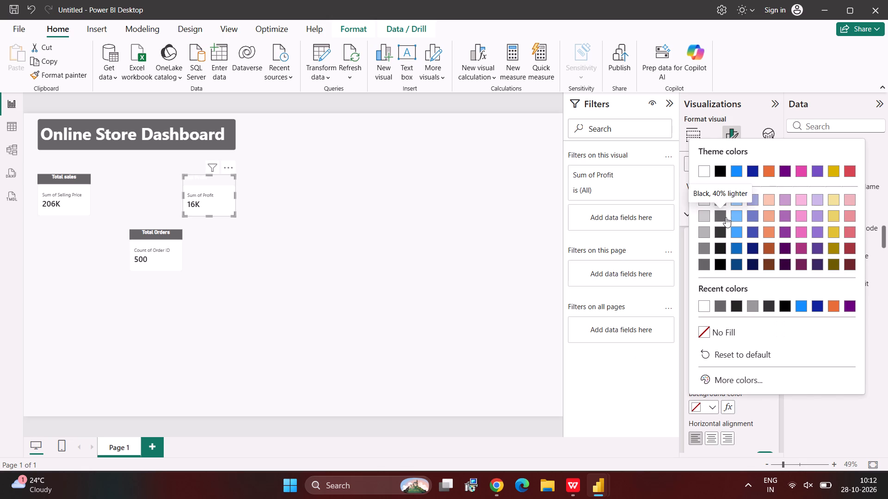
{"action": "left_click", "coordinate": [714, 441]}
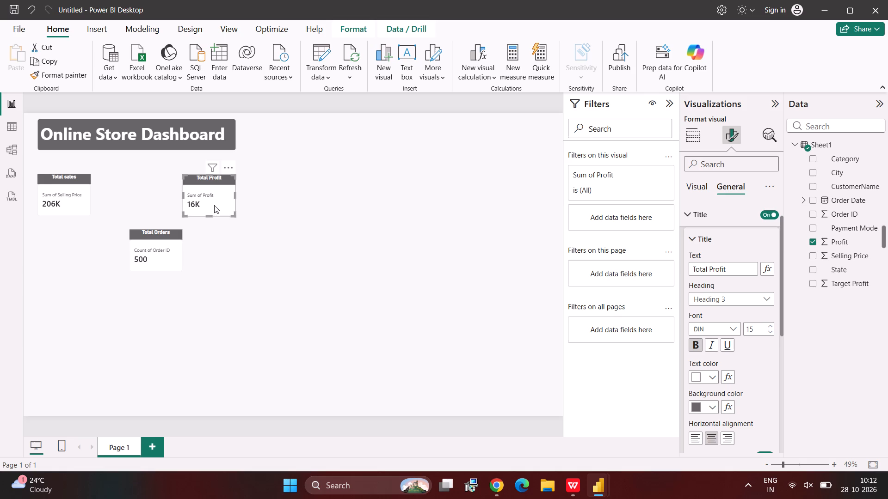
Move the Total Profit card next to Total sales and place the Total Orders card at the end of the same row.
{"action": "left_click_drag", "start_coordinate": [214, 205], "coordinate": [146, 201]}
{"action": "left_click", "coordinate": [146, 201]}
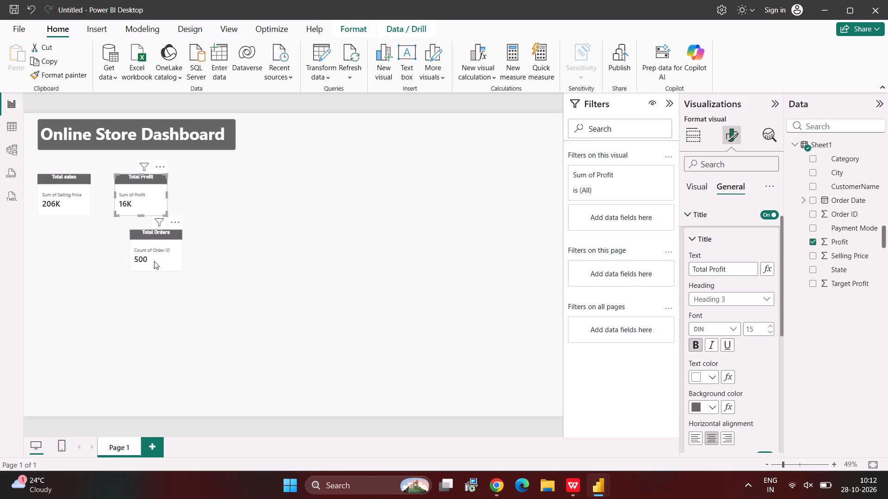
{"action": "left_click_drag", "start_coordinate": [161, 259], "coordinate": [217, 203]}
{"action": "left_click", "coordinate": [302, 220]}
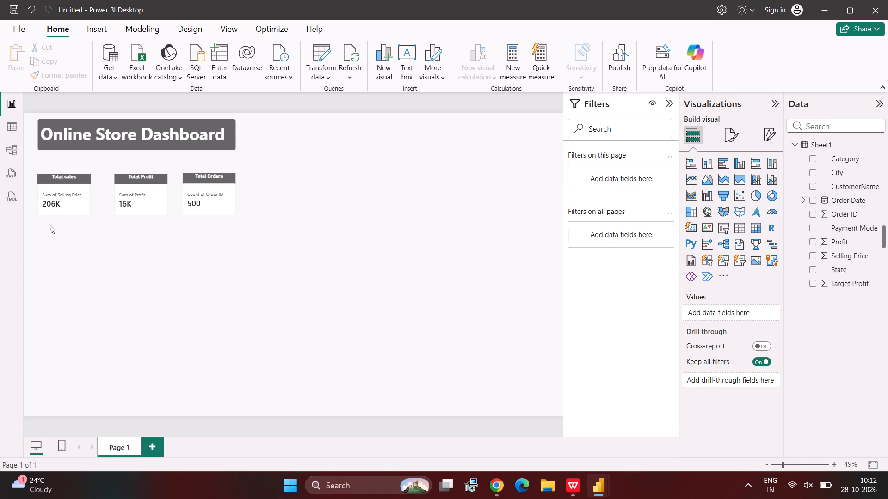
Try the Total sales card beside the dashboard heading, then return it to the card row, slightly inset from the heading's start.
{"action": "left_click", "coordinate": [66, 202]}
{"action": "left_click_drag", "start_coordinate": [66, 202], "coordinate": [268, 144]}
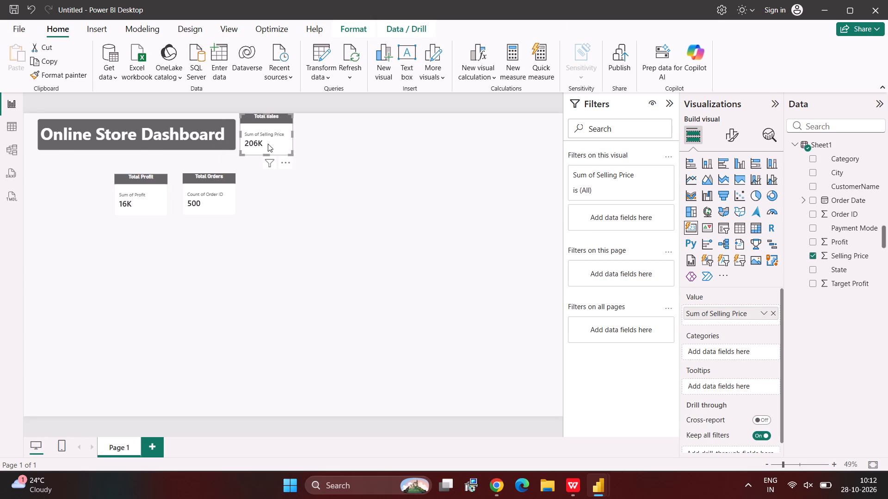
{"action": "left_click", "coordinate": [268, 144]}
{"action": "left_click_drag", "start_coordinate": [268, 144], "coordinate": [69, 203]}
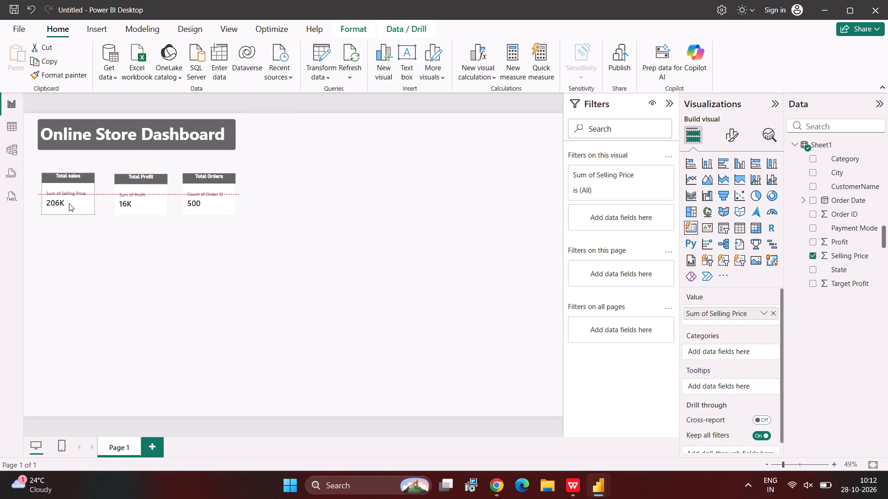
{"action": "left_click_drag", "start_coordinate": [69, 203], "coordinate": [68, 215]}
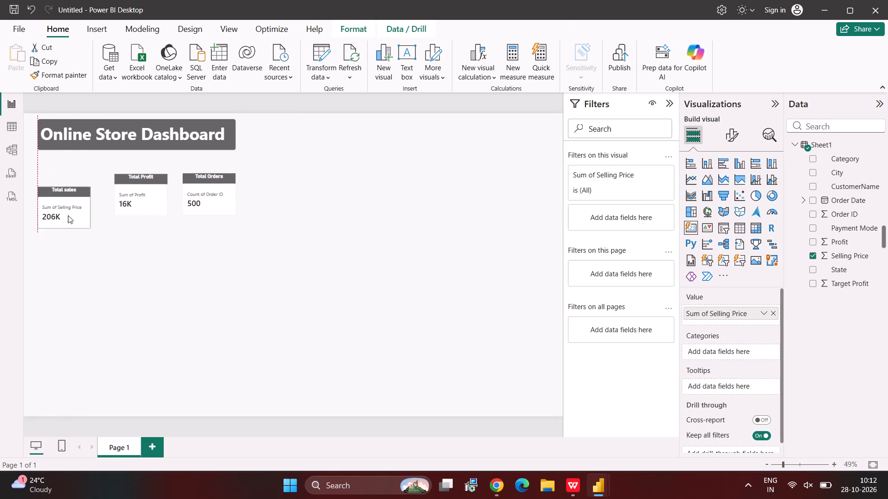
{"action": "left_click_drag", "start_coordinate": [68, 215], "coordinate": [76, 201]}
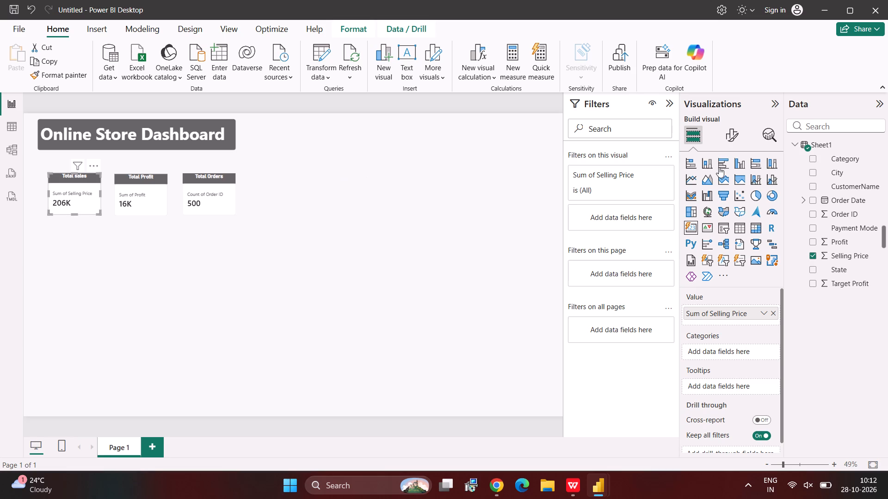
Turn off the callout label on the Total sales card so it shows only its title and value.
{"action": "left_click", "coordinate": [736, 141]}
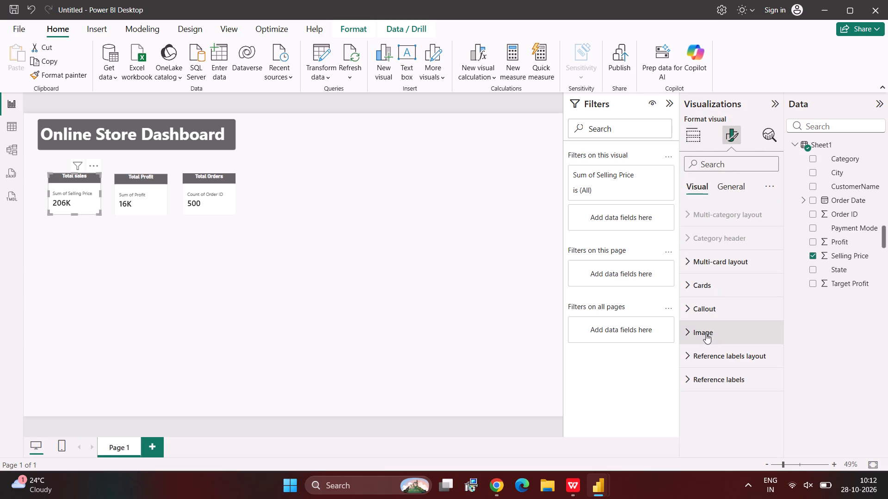
{"action": "left_click", "coordinate": [708, 310]}
{"action": "scroll", "coordinate": [726, 383], "scroll_direction": "down", "scroll_amount": 2}
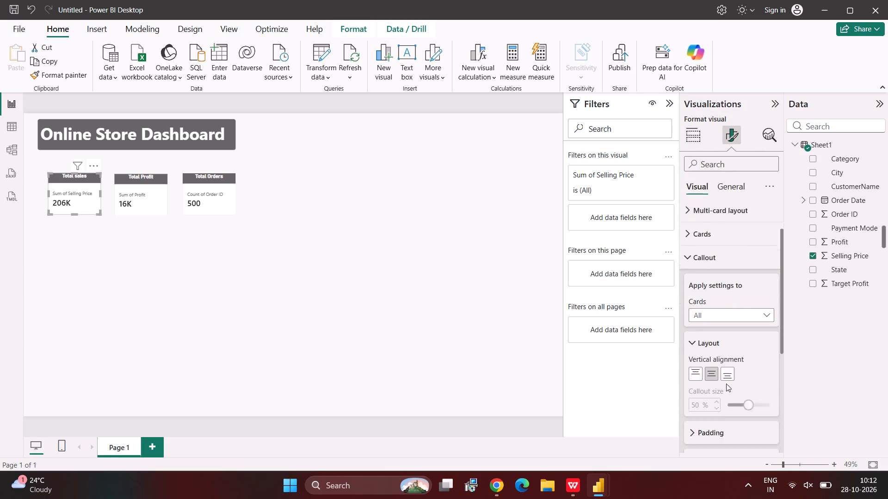
{"action": "scroll", "coordinate": [726, 383], "scroll_direction": "down", "scroll_amount": 3}
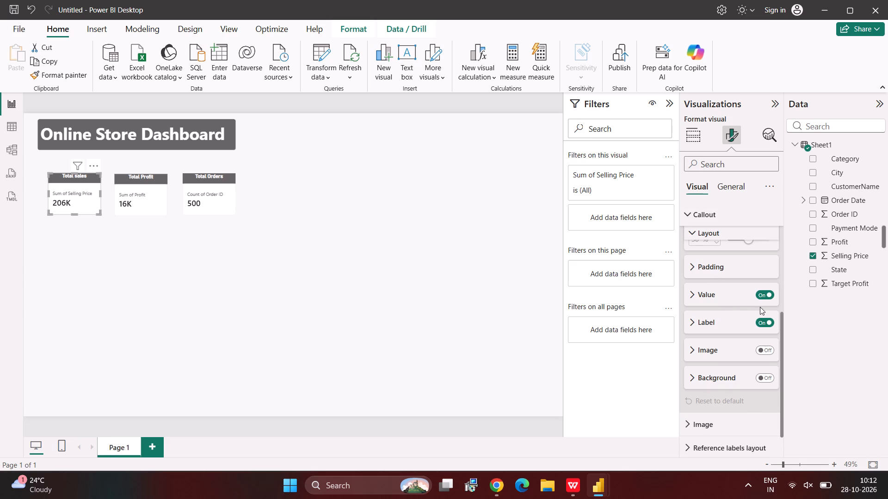
{"action": "left_click", "coordinate": [758, 320]}
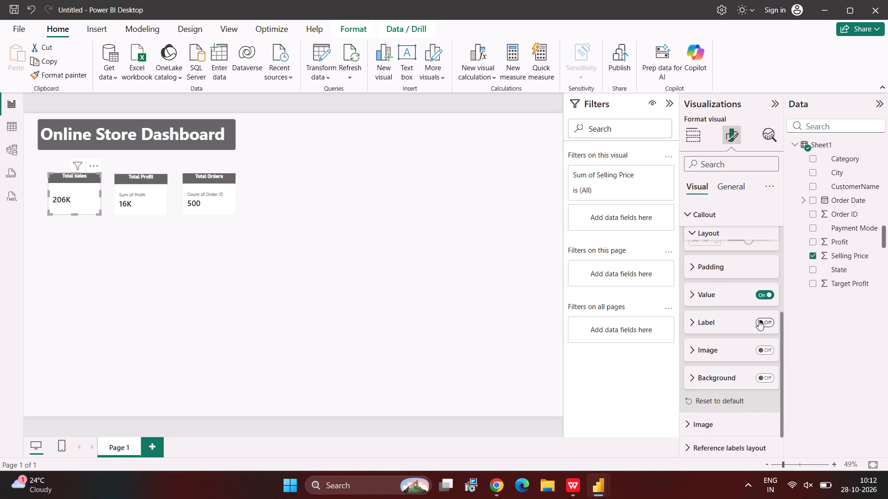
Turn off the callout labels on the Total Profit and Total Orders cards, keeping their values shown.
{"action": "left_click", "coordinate": [145, 194]}
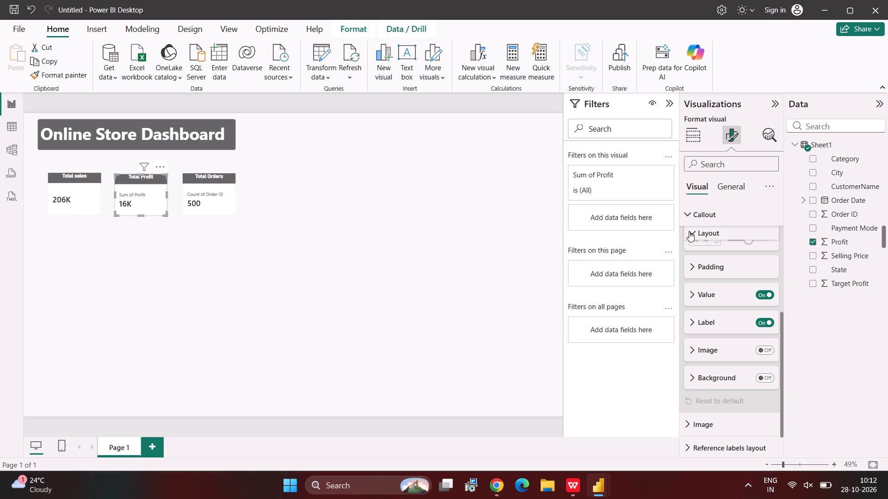
{"action": "left_click", "coordinate": [768, 294]}
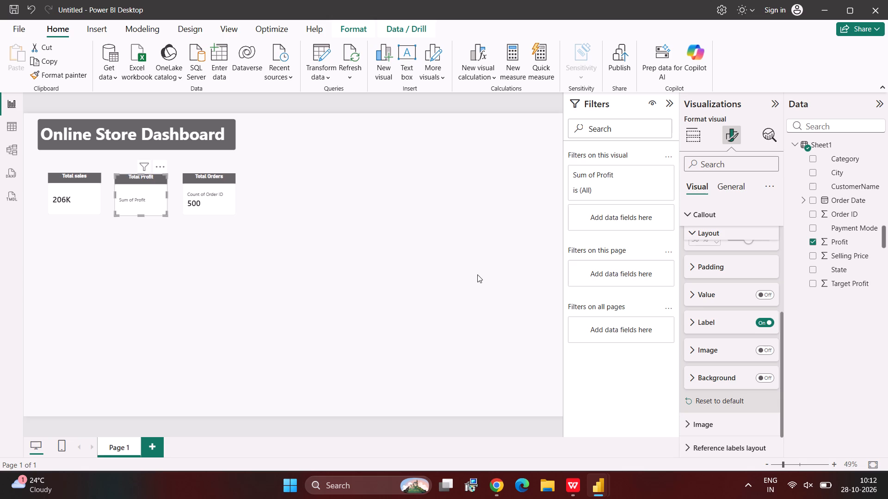
{"action": "left_click", "coordinate": [759, 294]}
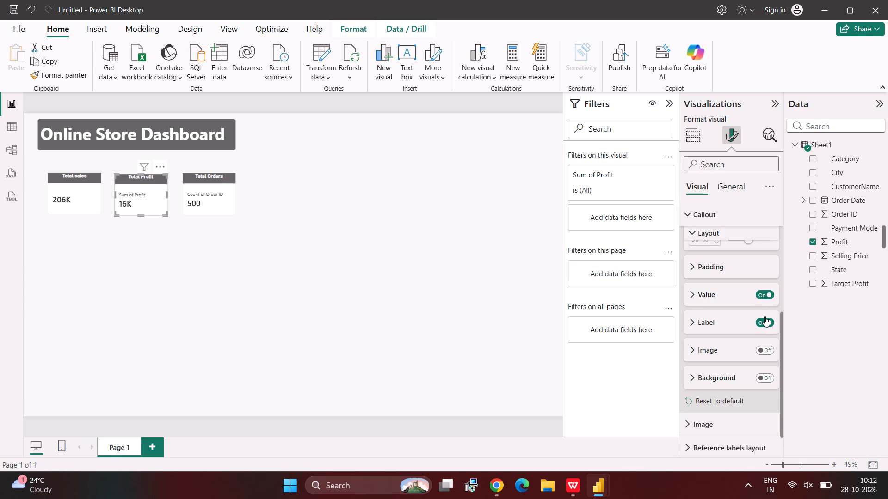
{"action": "left_click", "coordinate": [764, 321]}
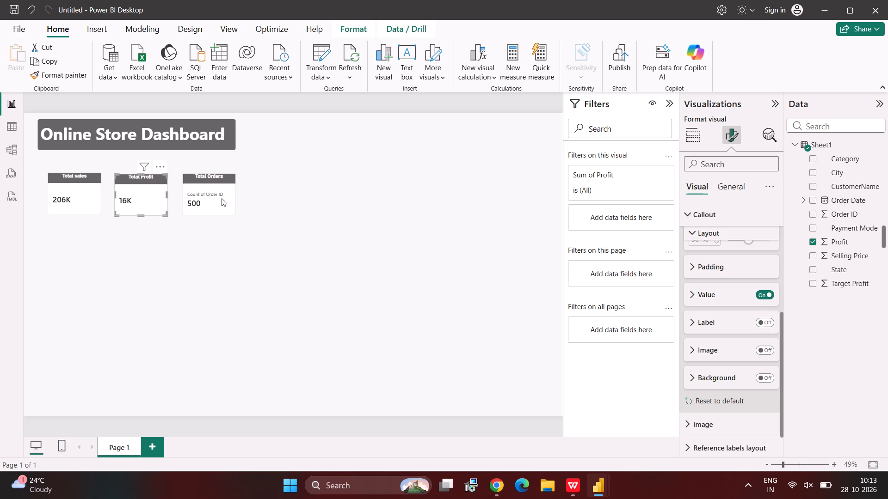
{"action": "left_click", "coordinate": [216, 200]}
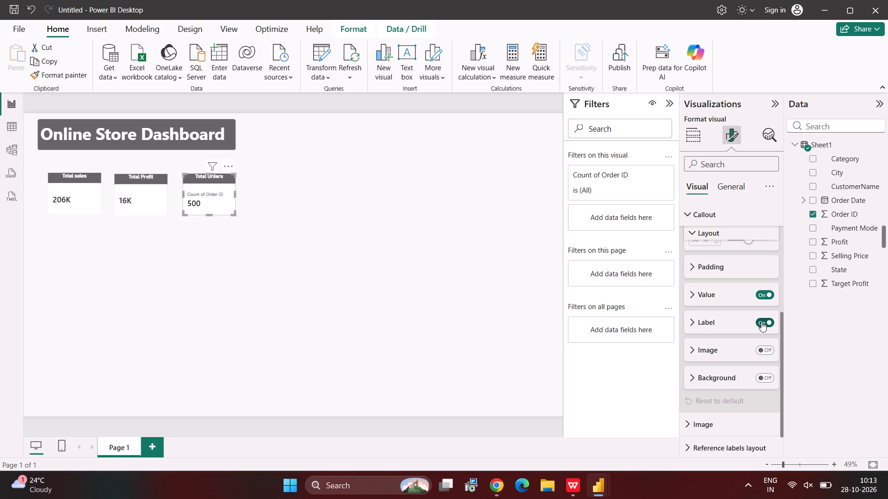
{"action": "left_click", "coordinate": [761, 322]}
{"action": "left_click", "coordinate": [322, 294]}
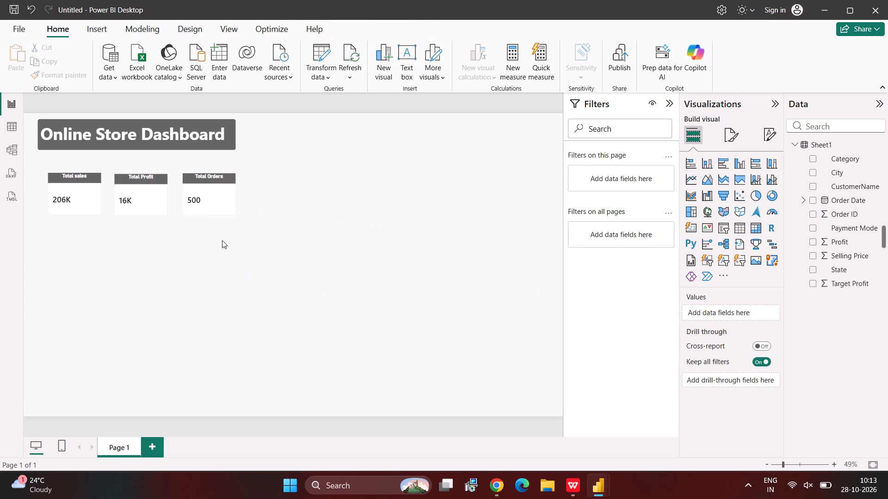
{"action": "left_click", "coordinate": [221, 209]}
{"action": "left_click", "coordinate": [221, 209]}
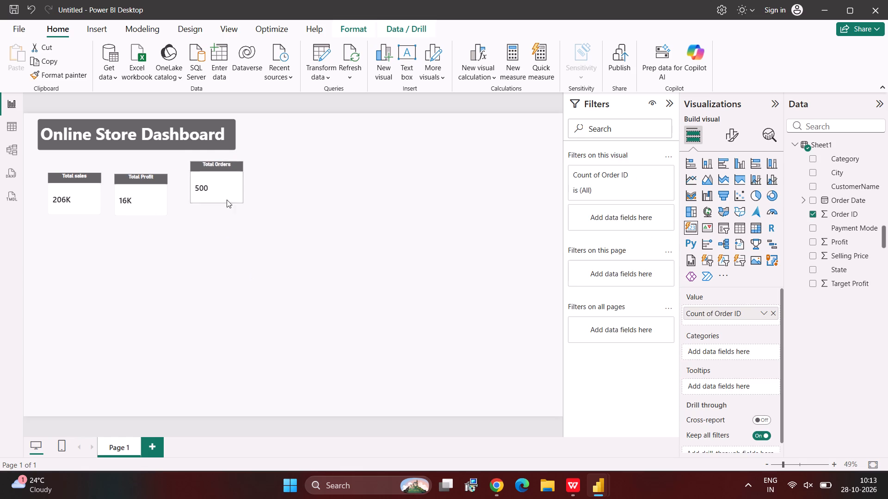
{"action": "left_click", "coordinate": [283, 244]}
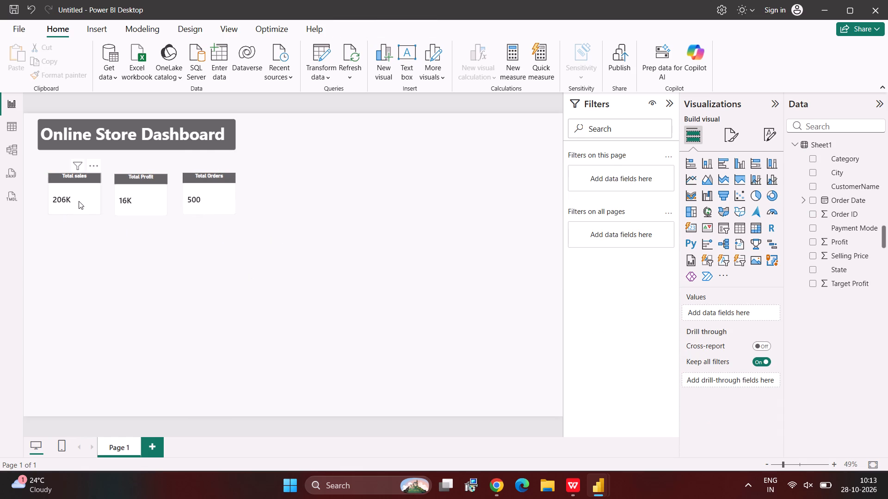
Align the Total sales card with the heading's starting edge and centre the Total Profit card between the other two cards.
{"action": "left_click_drag", "start_coordinate": [83, 200], "coordinate": [76, 200]}
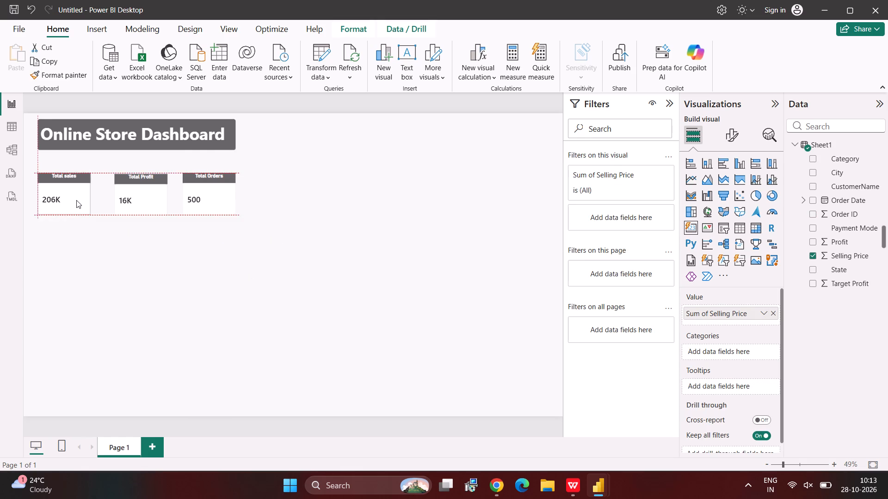
{"action": "left_click_drag", "start_coordinate": [76, 200], "coordinate": [76, 200]}
{"action": "left_click", "coordinate": [76, 200]}
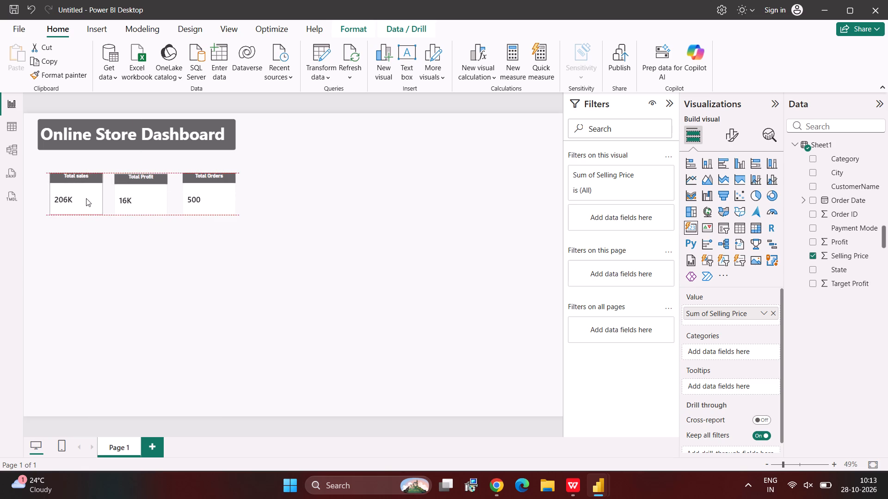
{"action": "left_click", "coordinate": [140, 201]}
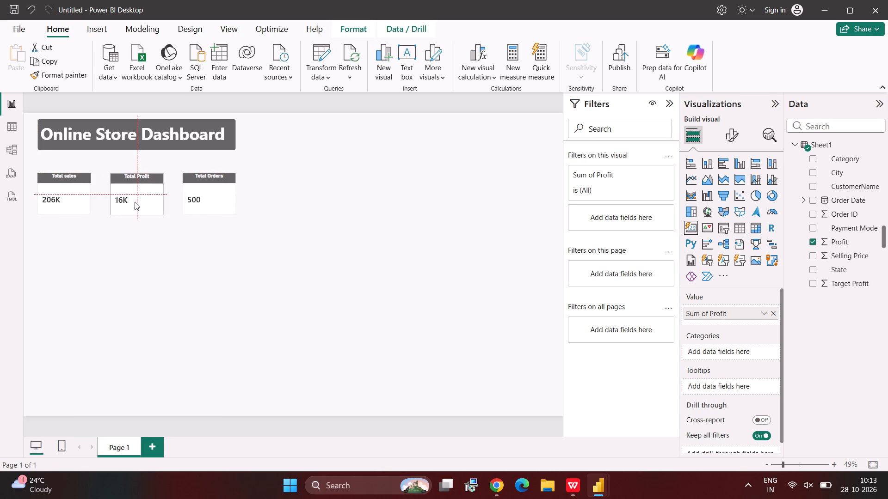
{"action": "left_click", "coordinate": [216, 269]}
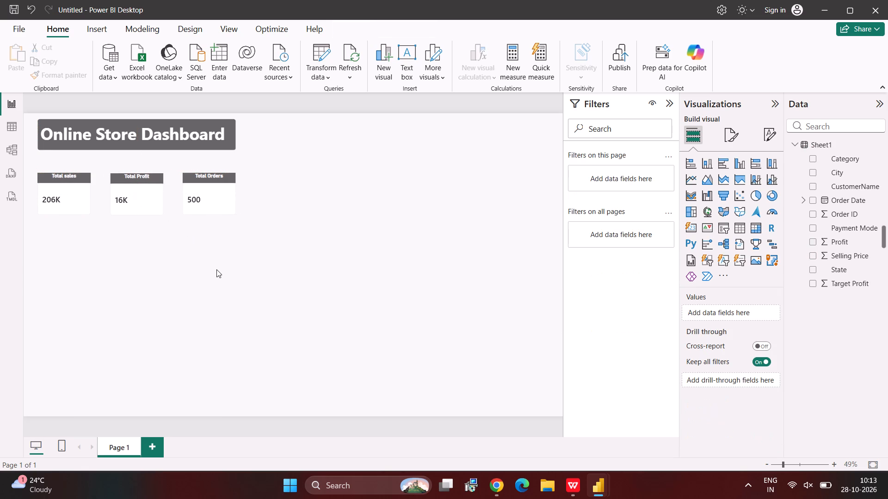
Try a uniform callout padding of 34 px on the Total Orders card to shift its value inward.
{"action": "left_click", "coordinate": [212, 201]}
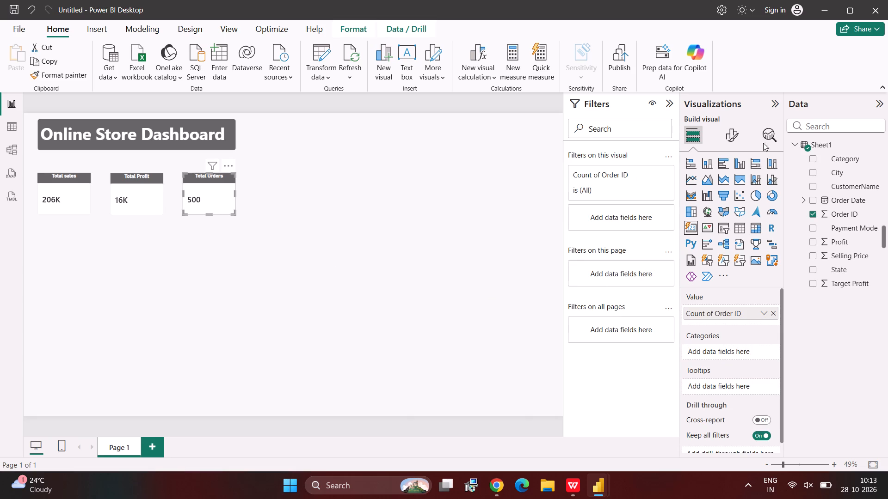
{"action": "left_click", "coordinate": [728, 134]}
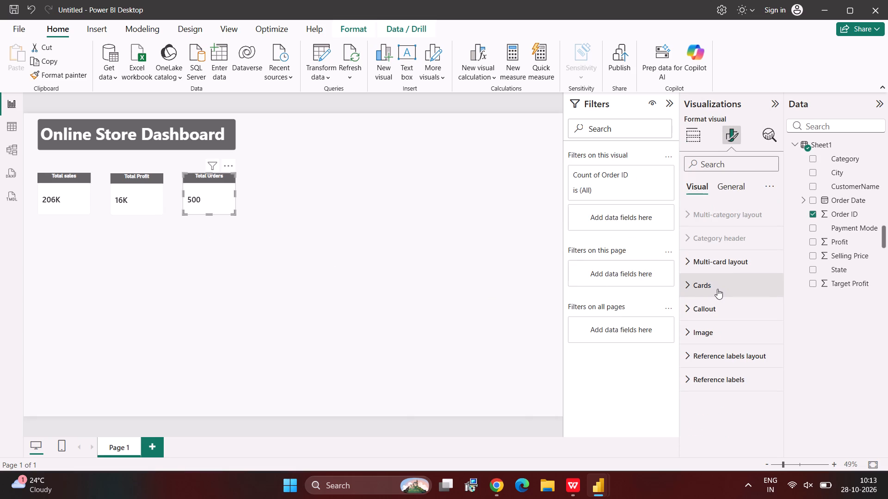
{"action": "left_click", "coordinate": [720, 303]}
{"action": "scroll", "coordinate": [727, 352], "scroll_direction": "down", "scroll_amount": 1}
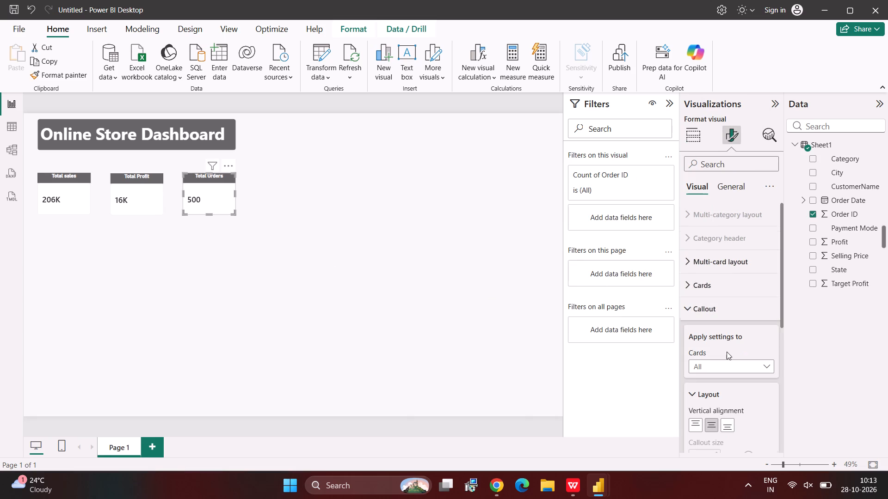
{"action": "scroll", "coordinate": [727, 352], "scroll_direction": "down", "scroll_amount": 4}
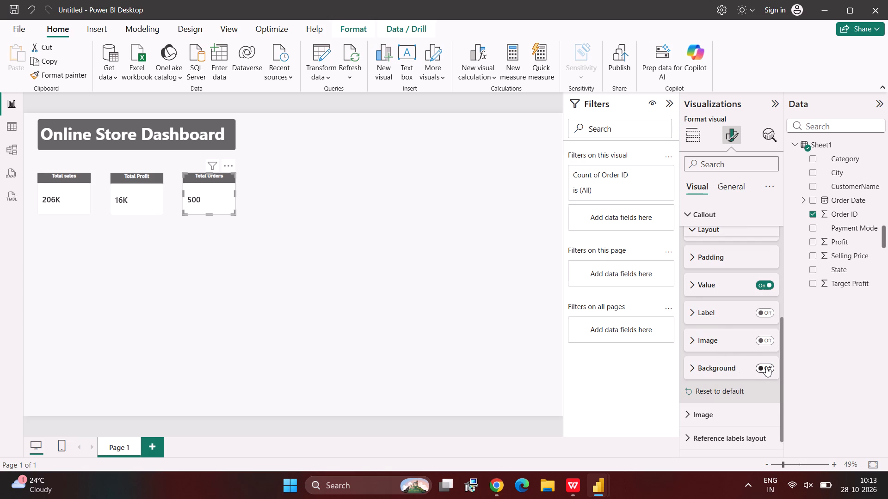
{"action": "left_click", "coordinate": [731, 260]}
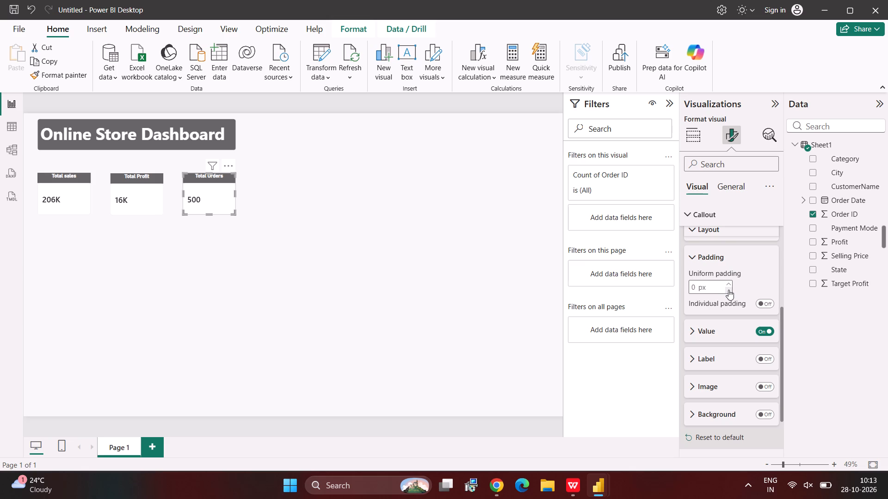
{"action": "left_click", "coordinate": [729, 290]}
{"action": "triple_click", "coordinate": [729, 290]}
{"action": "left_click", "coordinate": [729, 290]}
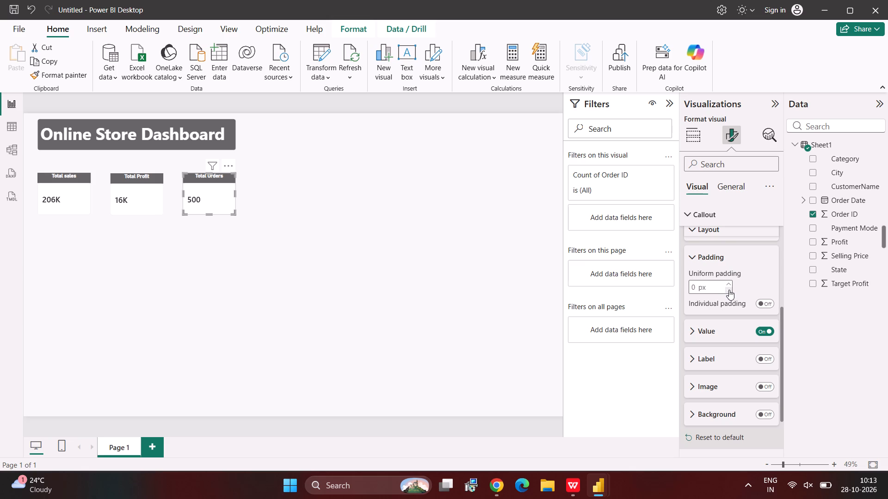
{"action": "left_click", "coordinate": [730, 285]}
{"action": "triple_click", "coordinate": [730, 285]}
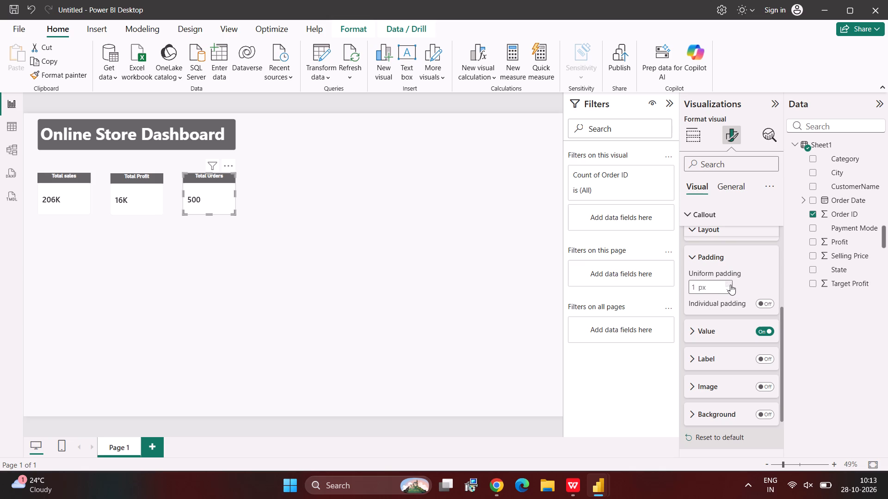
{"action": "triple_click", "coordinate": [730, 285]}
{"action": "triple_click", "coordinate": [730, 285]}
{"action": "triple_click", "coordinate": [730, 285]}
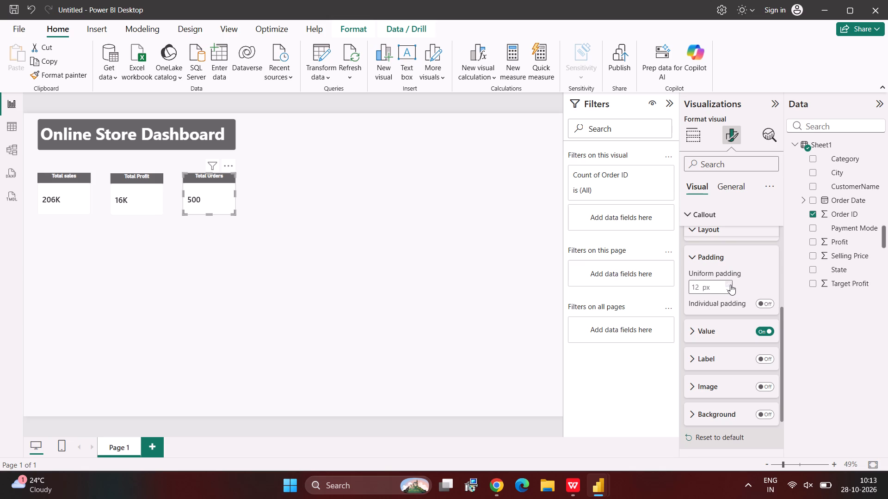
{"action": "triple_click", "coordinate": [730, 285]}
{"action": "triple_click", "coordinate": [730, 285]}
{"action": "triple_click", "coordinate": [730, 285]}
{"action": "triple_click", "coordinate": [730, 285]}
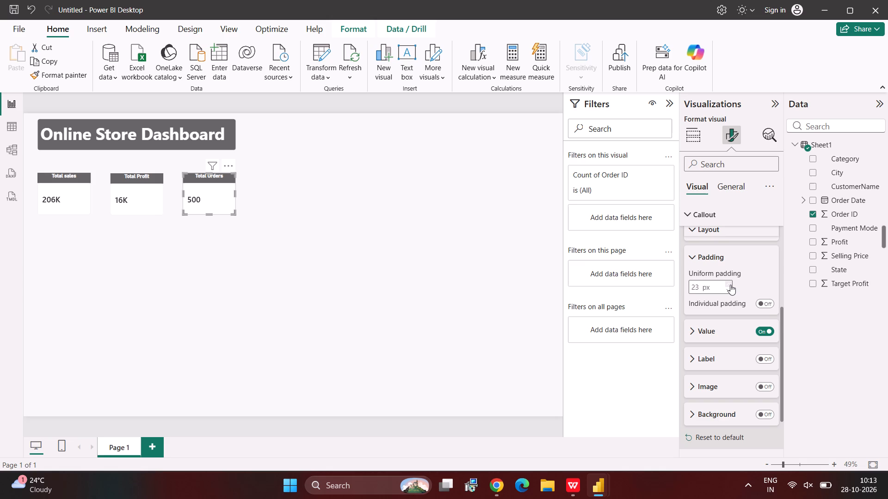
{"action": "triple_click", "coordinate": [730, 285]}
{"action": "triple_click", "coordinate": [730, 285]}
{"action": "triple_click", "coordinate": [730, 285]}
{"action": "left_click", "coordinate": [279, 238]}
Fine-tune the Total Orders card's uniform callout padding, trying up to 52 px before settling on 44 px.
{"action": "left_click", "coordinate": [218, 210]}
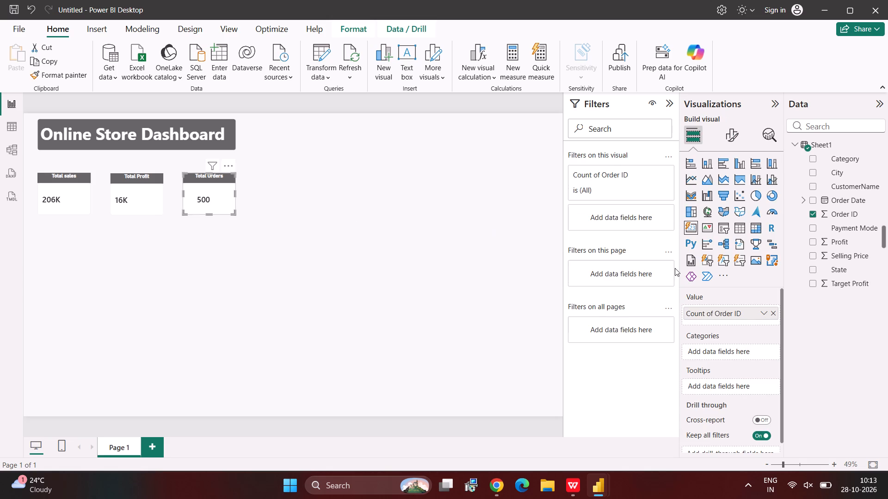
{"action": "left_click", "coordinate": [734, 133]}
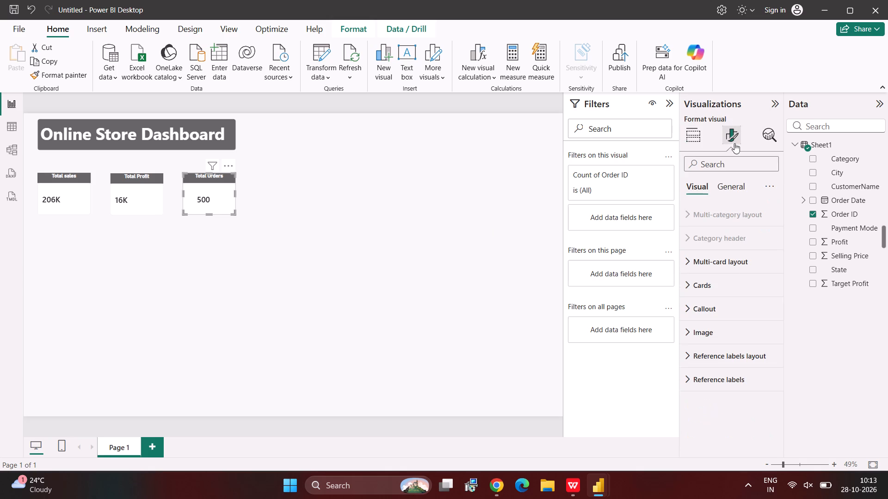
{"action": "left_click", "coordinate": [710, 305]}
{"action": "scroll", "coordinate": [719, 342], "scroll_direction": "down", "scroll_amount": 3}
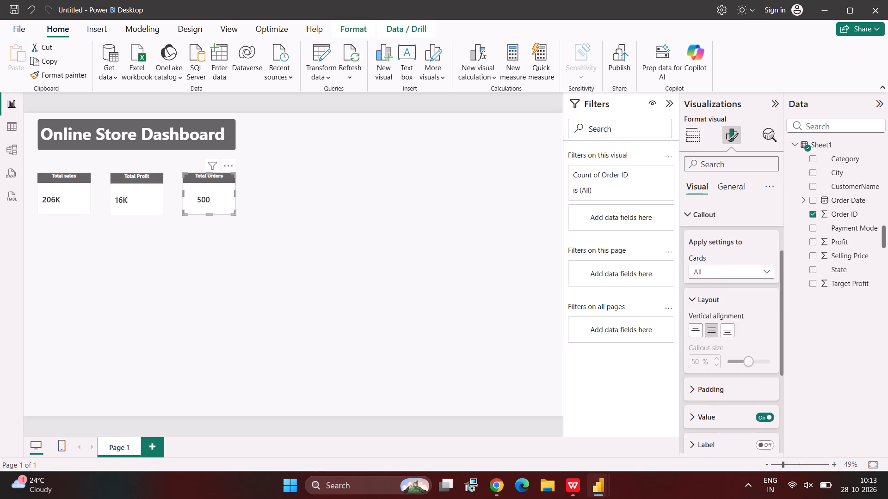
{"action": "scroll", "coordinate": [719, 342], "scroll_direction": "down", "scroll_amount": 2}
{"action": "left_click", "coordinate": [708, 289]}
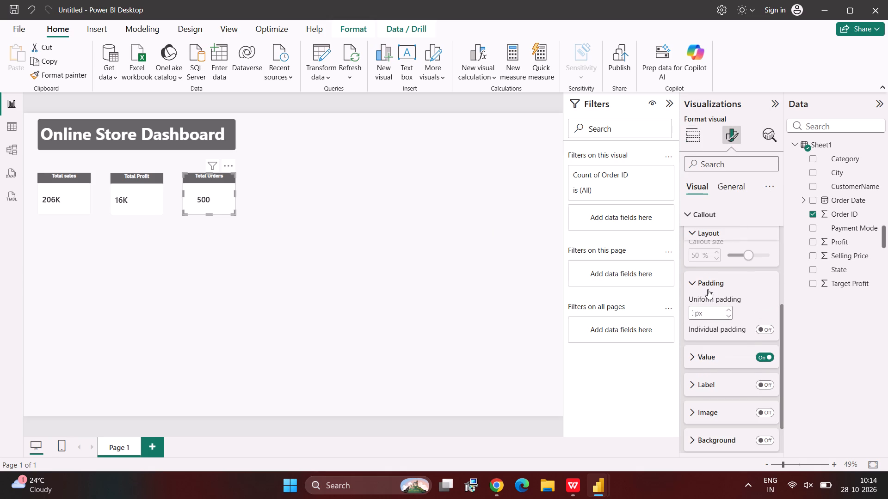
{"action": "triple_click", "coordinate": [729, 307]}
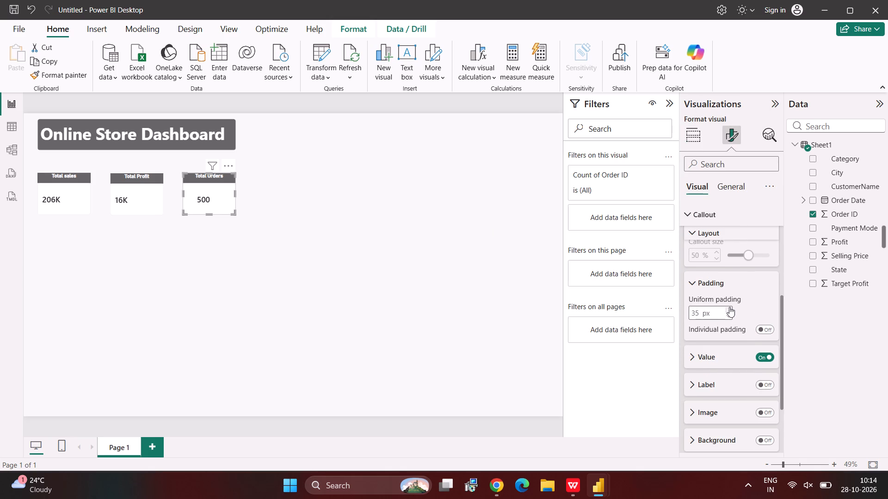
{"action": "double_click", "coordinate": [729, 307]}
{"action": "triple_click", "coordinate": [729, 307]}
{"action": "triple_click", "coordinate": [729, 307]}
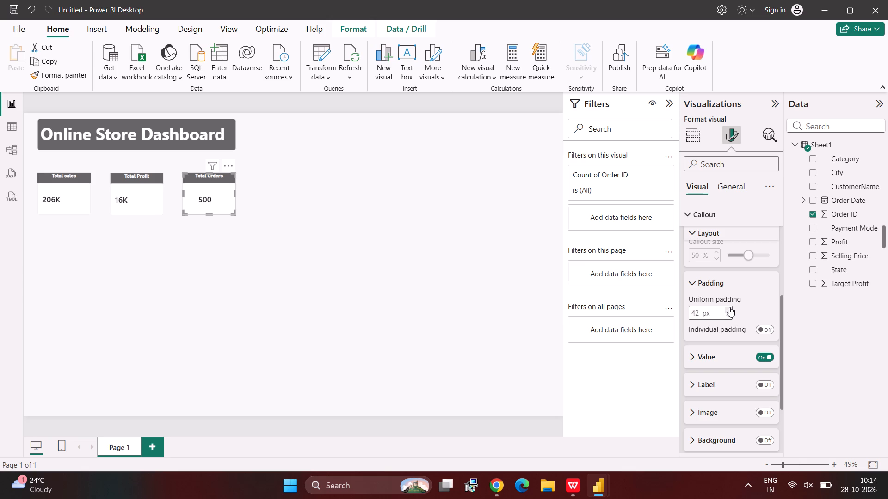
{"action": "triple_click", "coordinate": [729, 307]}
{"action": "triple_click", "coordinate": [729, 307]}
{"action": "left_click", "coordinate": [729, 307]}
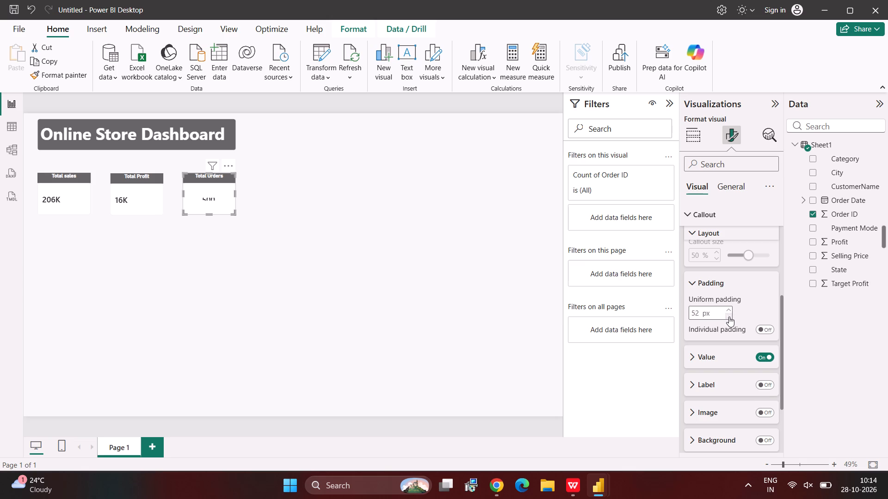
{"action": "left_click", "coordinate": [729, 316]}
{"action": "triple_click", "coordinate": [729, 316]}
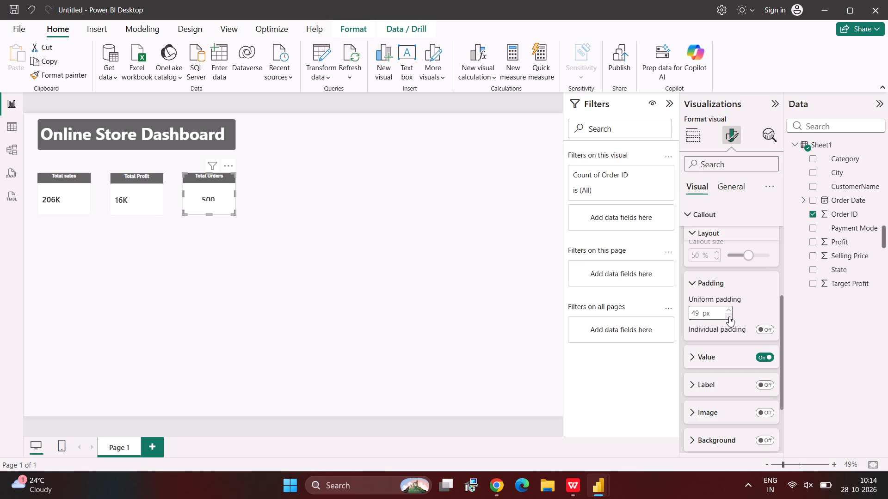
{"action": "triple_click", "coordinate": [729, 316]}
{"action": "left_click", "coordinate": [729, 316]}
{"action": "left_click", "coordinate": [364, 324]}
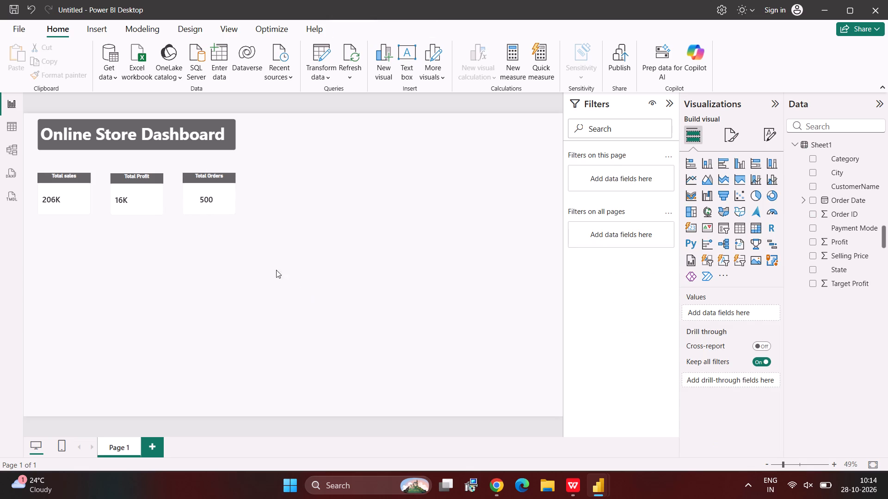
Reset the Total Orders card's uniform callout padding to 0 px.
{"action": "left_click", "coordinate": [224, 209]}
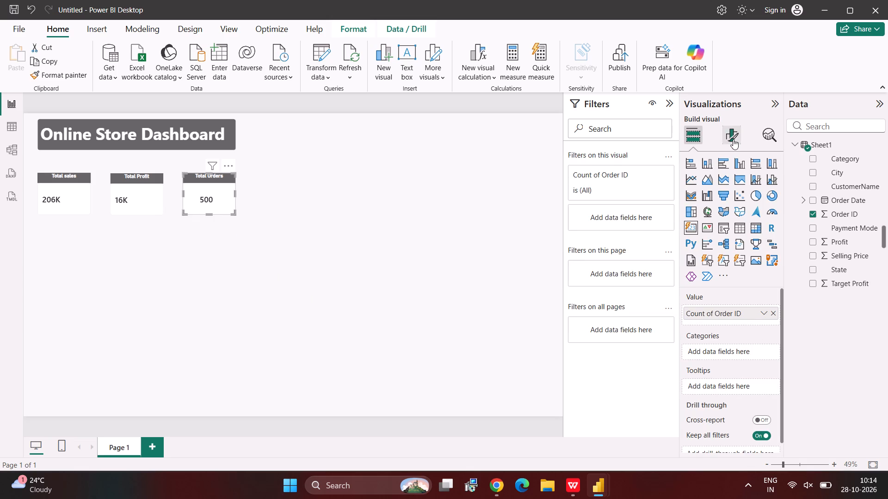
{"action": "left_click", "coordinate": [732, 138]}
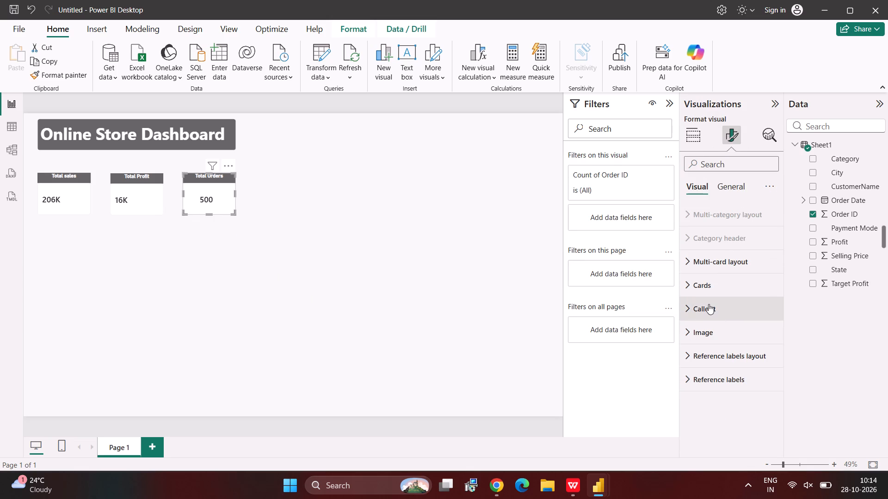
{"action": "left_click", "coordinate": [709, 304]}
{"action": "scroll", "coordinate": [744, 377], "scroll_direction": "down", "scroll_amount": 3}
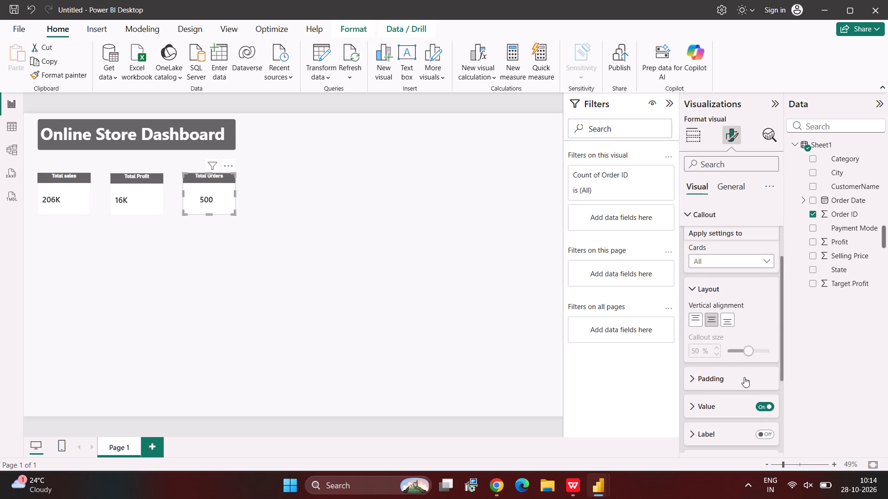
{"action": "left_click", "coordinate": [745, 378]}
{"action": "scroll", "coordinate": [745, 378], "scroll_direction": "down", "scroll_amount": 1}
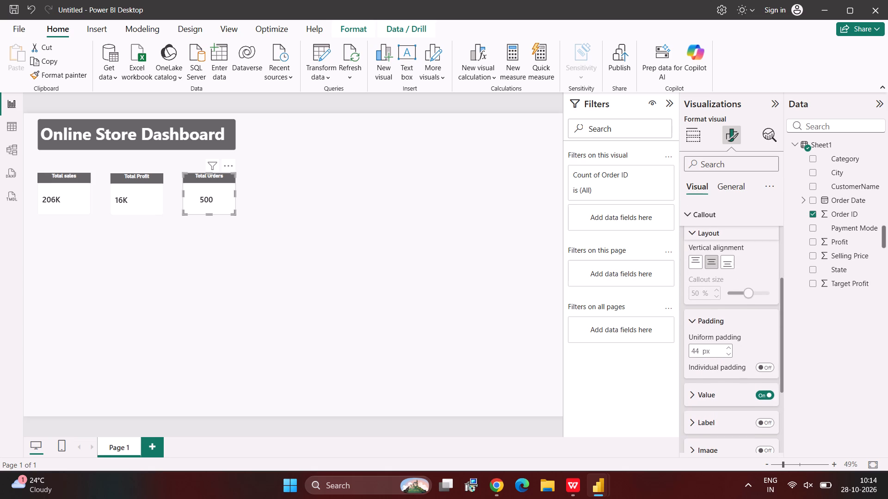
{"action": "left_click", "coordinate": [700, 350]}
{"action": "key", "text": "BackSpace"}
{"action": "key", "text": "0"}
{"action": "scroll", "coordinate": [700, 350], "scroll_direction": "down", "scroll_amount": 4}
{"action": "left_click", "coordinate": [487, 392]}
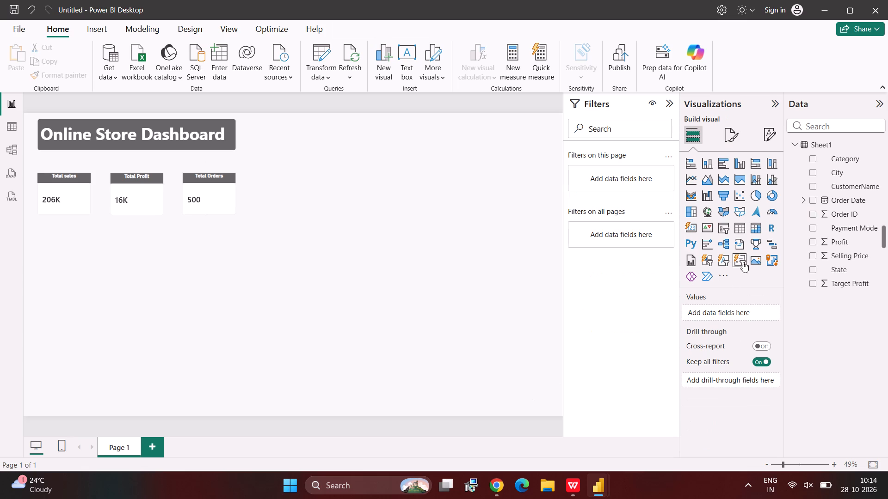
Examine the Total Orders card's multi-card layout, overflow, card shape and card padding settings for a way to position its value.
{"action": "left_click", "coordinate": [231, 204]}
{"action": "left_click", "coordinate": [737, 137]}
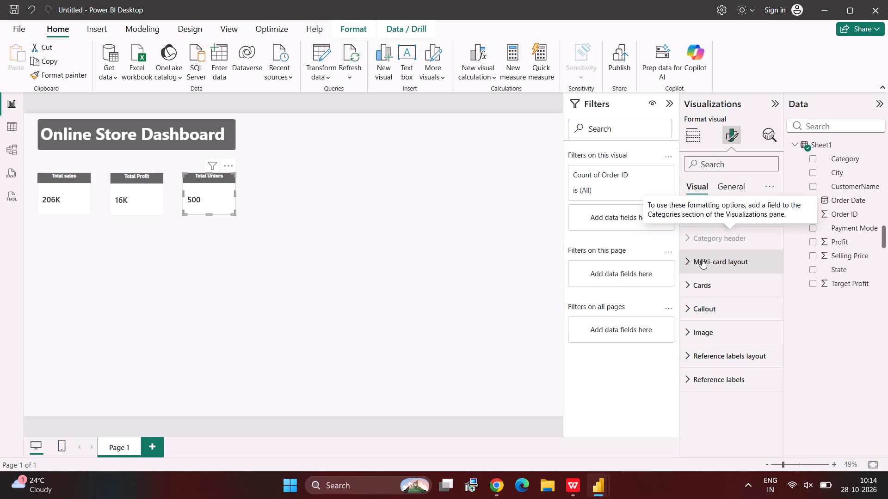
{"action": "left_click", "coordinate": [703, 262]}
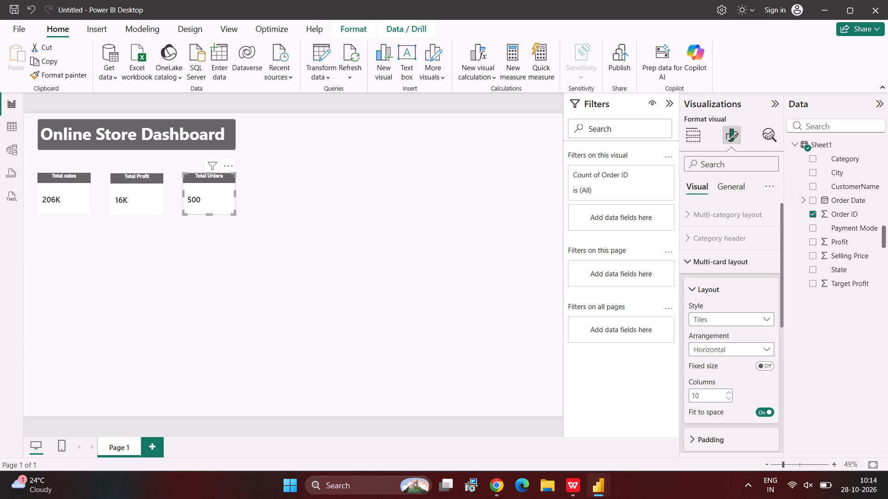
{"action": "scroll", "coordinate": [709, 321], "scroll_direction": "down", "scroll_amount": 2}
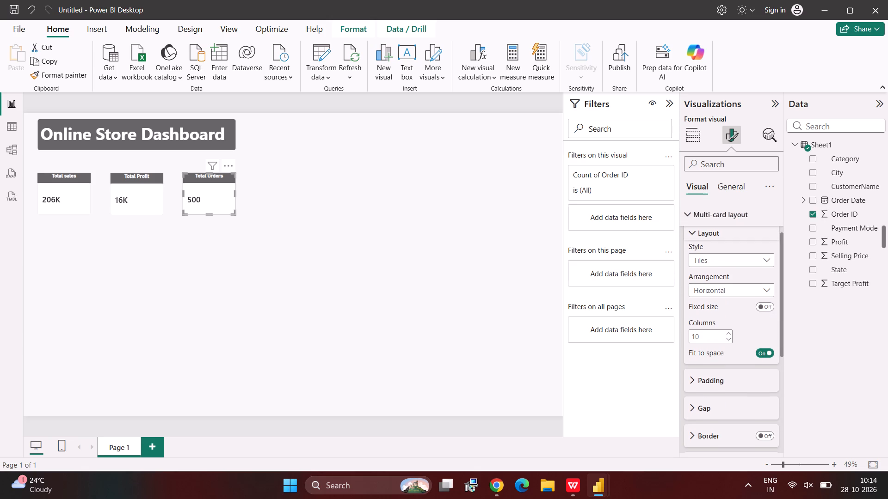
{"action": "scroll", "coordinate": [709, 321], "scroll_direction": "down", "scroll_amount": 2}
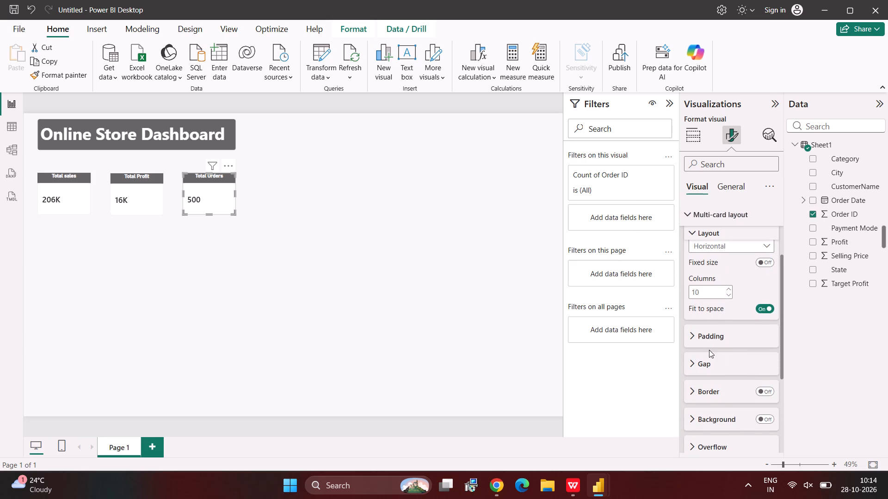
{"action": "scroll", "coordinate": [704, 420], "scroll_direction": "down", "scroll_amount": 1}
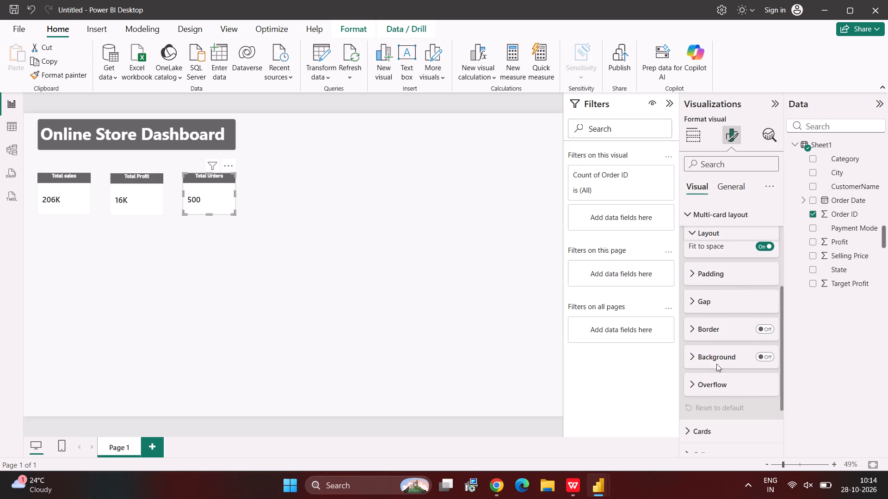
{"action": "left_click", "coordinate": [708, 389]}
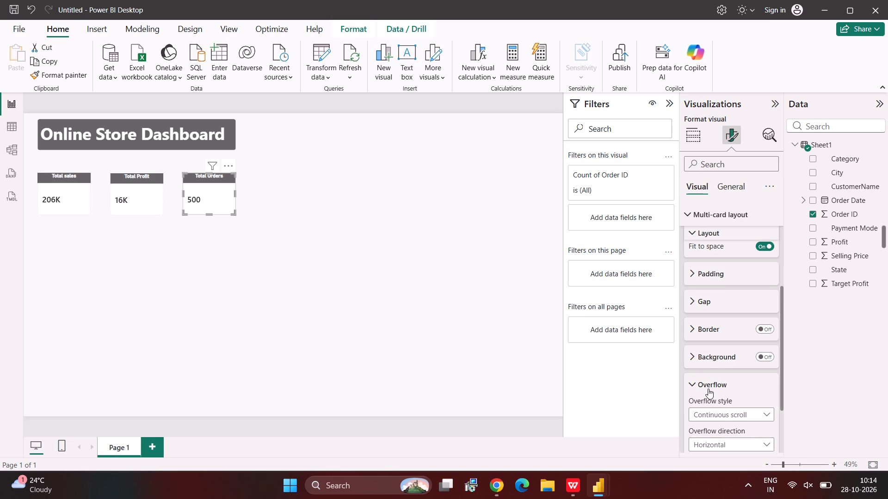
{"action": "scroll", "coordinate": [708, 389], "scroll_direction": "down", "scroll_amount": 3}
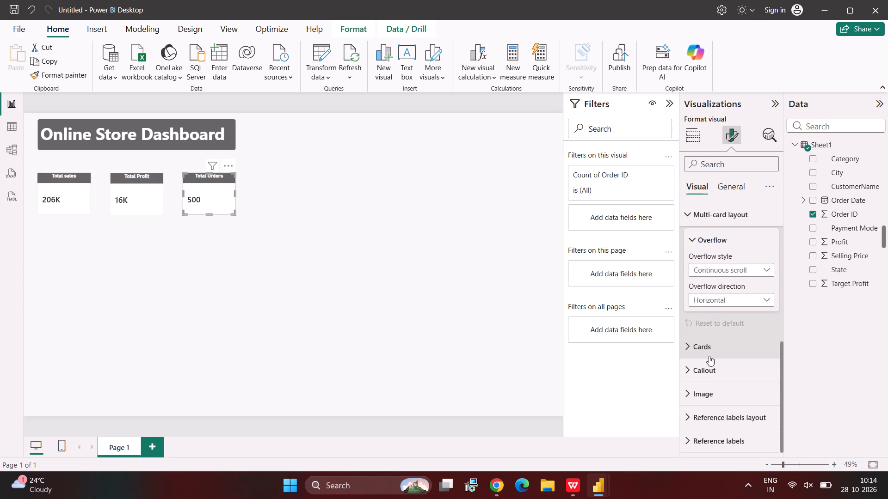
{"action": "scroll", "coordinate": [709, 356], "scroll_direction": "down", "scroll_amount": 1}
{"action": "left_click", "coordinate": [710, 348]}
{"action": "scroll", "coordinate": [710, 348], "scroll_direction": "down", "scroll_amount": 1}
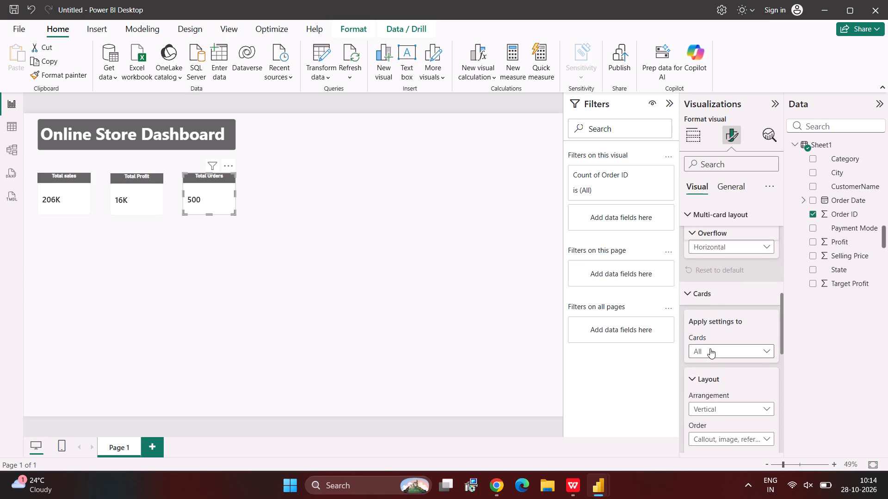
{"action": "scroll", "coordinate": [710, 348], "scroll_direction": "down", "scroll_amount": 4}
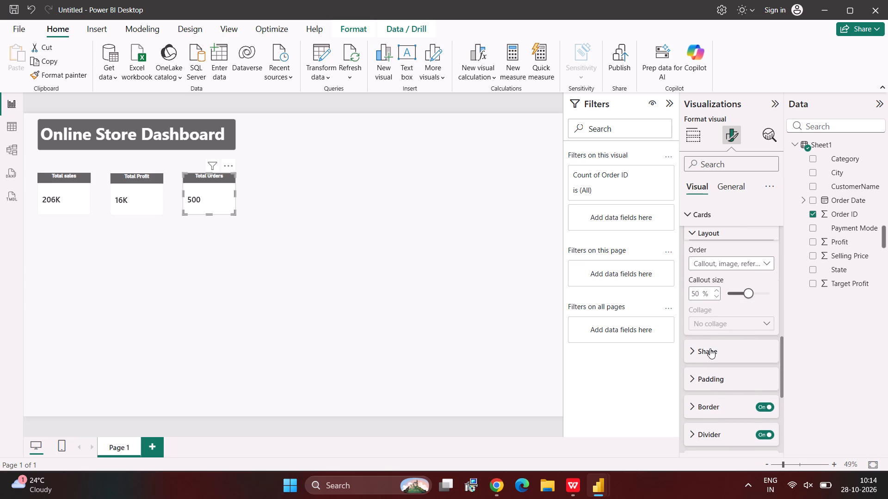
{"action": "scroll", "coordinate": [710, 348], "scroll_direction": "down", "scroll_amount": 1}
{"action": "left_click", "coordinate": [709, 358]}
{"action": "scroll", "coordinate": [709, 358], "scroll_direction": "down", "scroll_amount": 3}
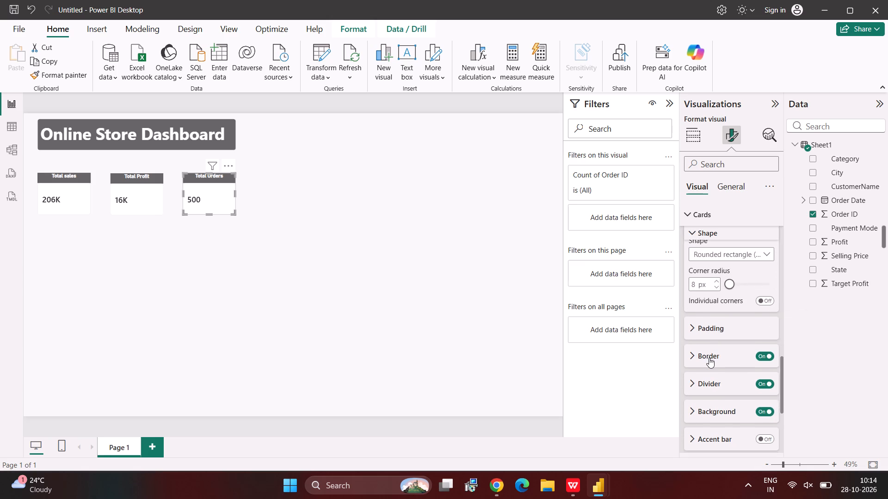
{"action": "left_click", "coordinate": [709, 323]}
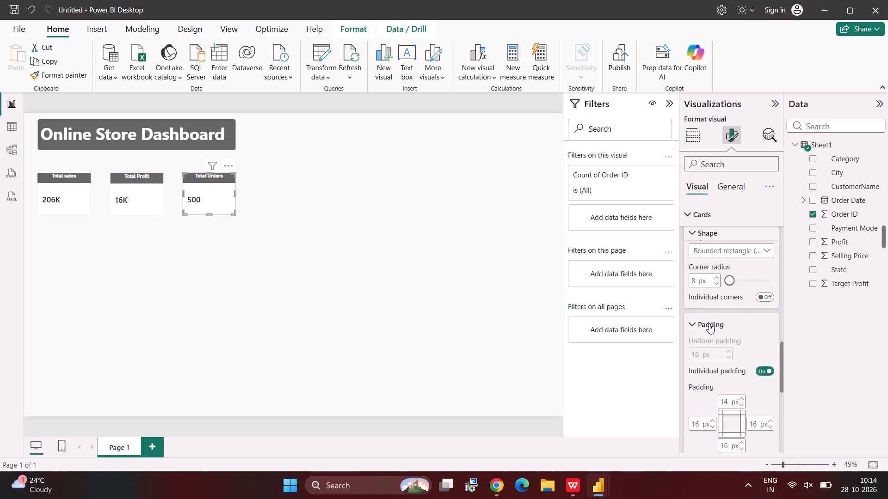
{"action": "scroll", "coordinate": [709, 323], "scroll_direction": "down", "scroll_amount": 6}
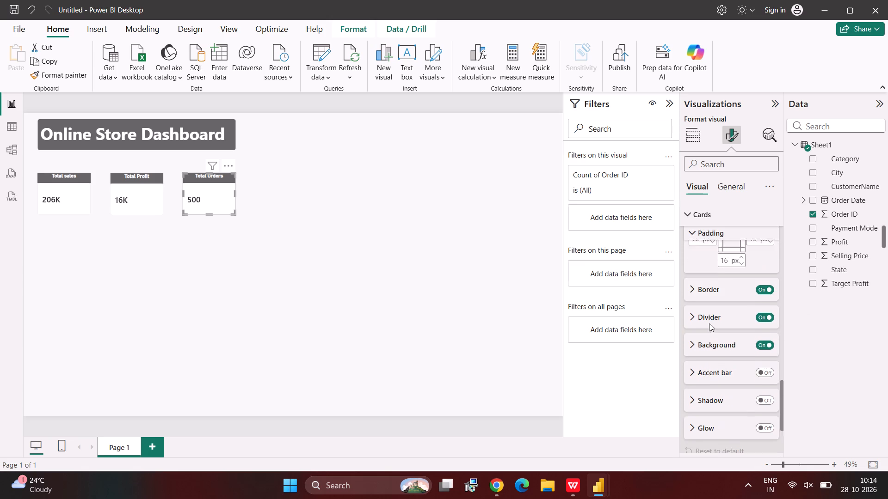
{"action": "scroll", "coordinate": [709, 323], "scroll_direction": "down", "scroll_amount": 2}
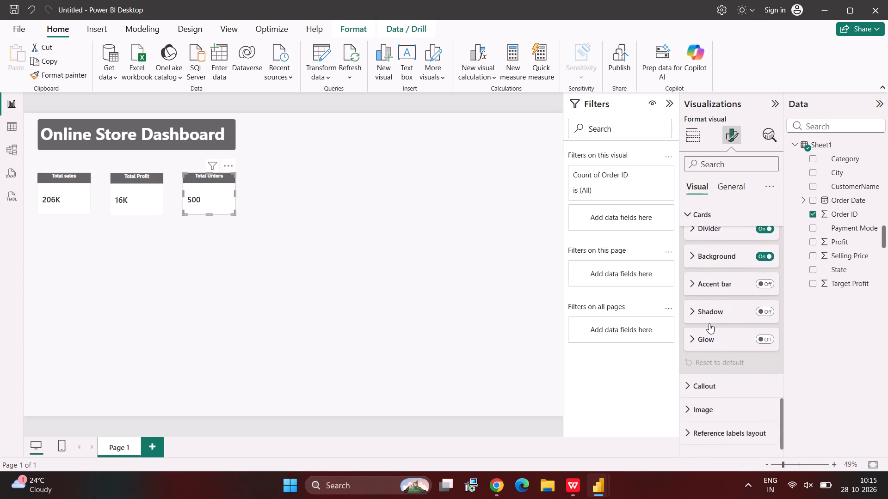
{"action": "scroll", "coordinate": [709, 323], "scroll_direction": "down", "scroll_amount": 4}
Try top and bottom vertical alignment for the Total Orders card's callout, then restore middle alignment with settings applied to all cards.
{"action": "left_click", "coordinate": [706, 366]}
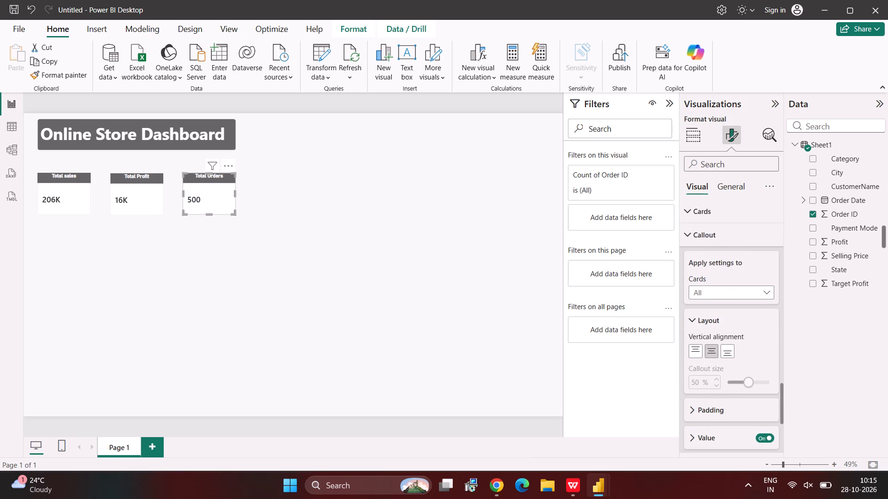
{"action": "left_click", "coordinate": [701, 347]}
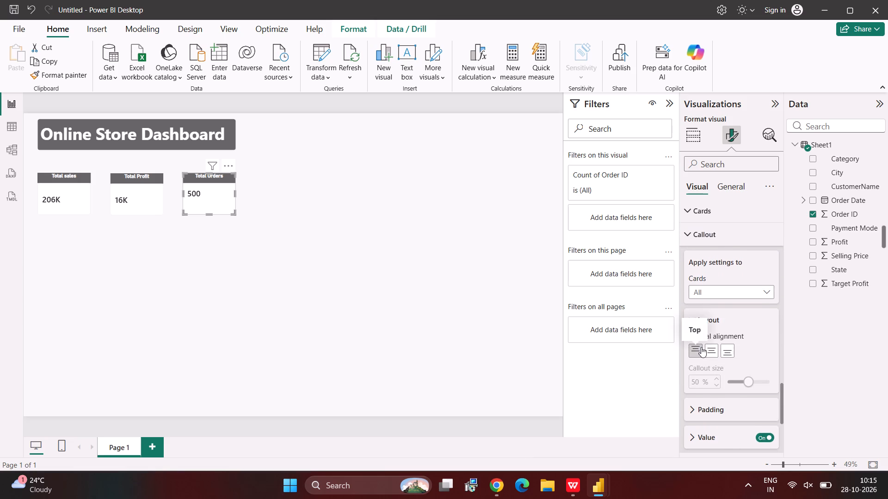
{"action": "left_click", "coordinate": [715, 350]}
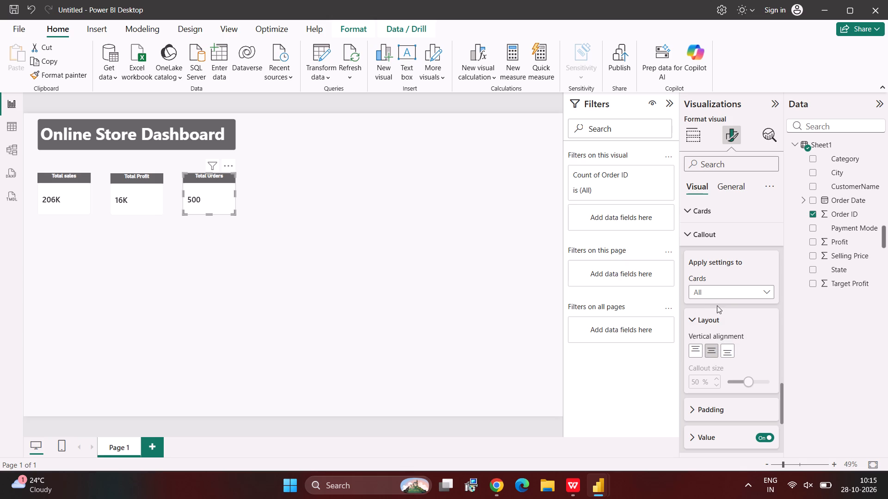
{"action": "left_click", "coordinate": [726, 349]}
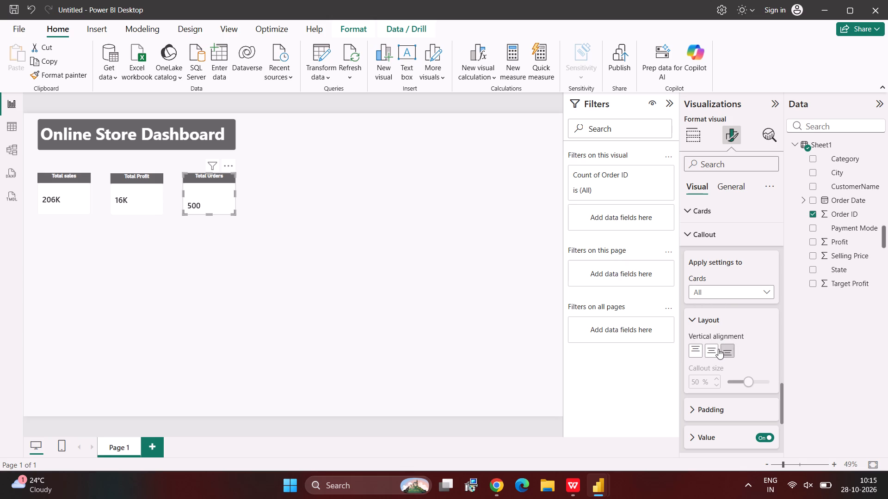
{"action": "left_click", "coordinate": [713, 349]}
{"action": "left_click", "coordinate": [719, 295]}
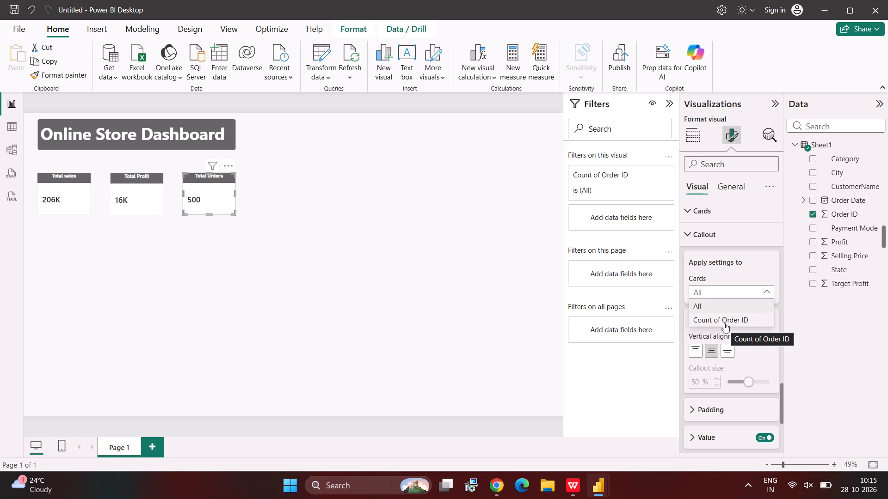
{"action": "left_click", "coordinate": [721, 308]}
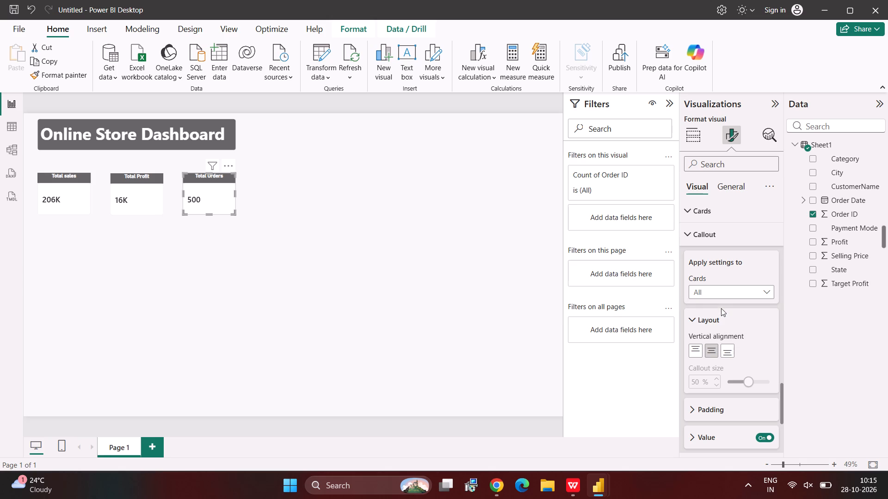
Examine the Total Orders card's callout padding and remaining callout options for a way to reposition the value.
{"action": "scroll", "coordinate": [715, 360], "scroll_direction": "down", "scroll_amount": 2}
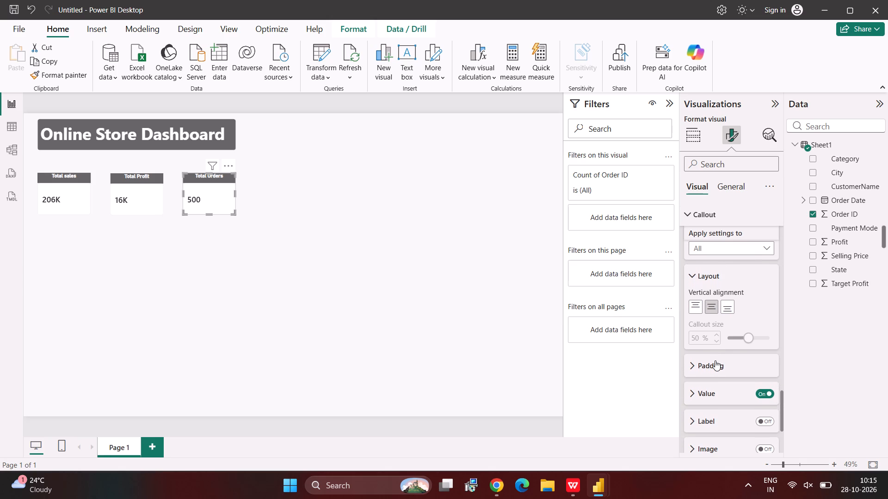
{"action": "left_click", "coordinate": [715, 360]}
{"action": "scroll", "coordinate": [715, 360], "scroll_direction": "down", "scroll_amount": 1}
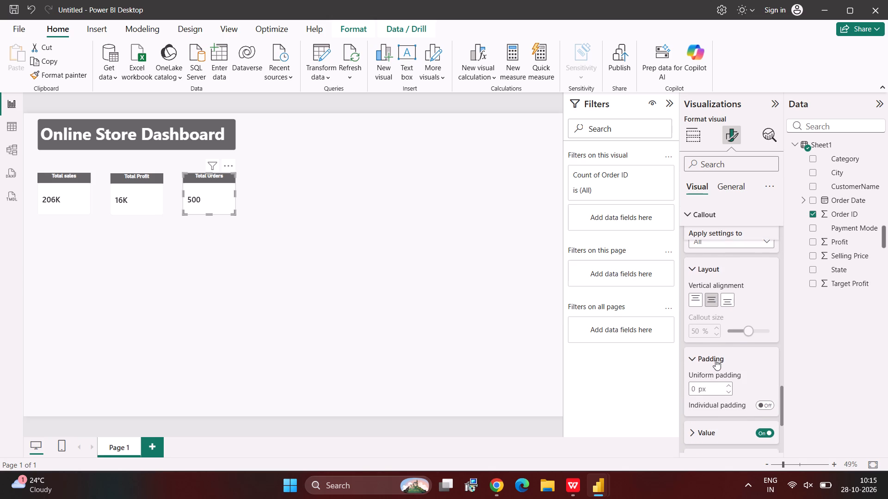
{"action": "scroll", "coordinate": [715, 360], "scroll_direction": "down", "scroll_amount": 2}
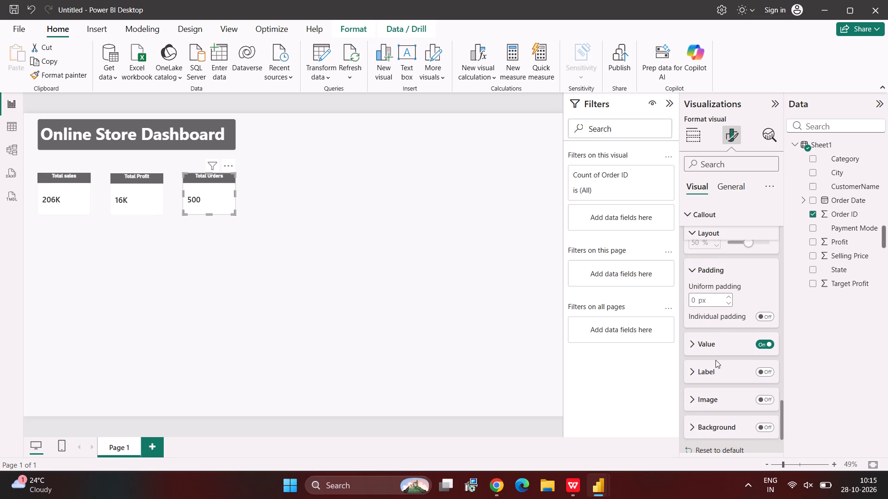
{"action": "scroll", "coordinate": [715, 360], "scroll_direction": "down", "scroll_amount": 3}
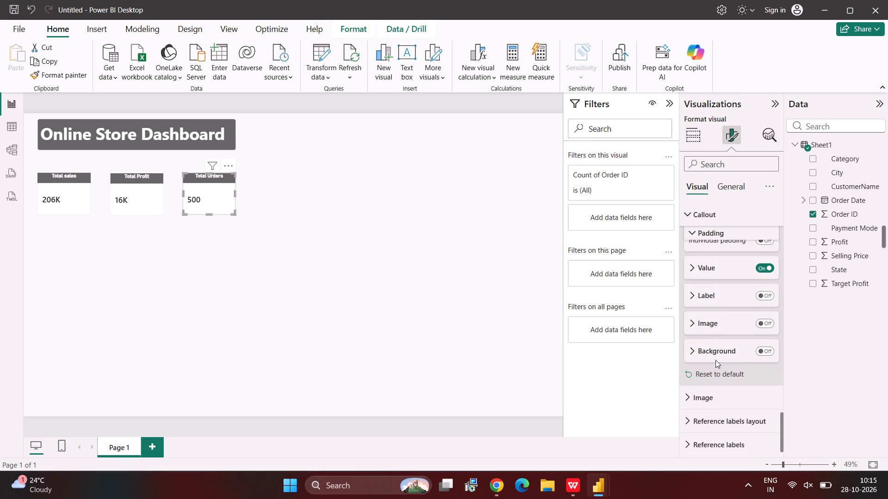
{"action": "scroll", "coordinate": [715, 360], "scroll_direction": "down", "scroll_amount": 1}
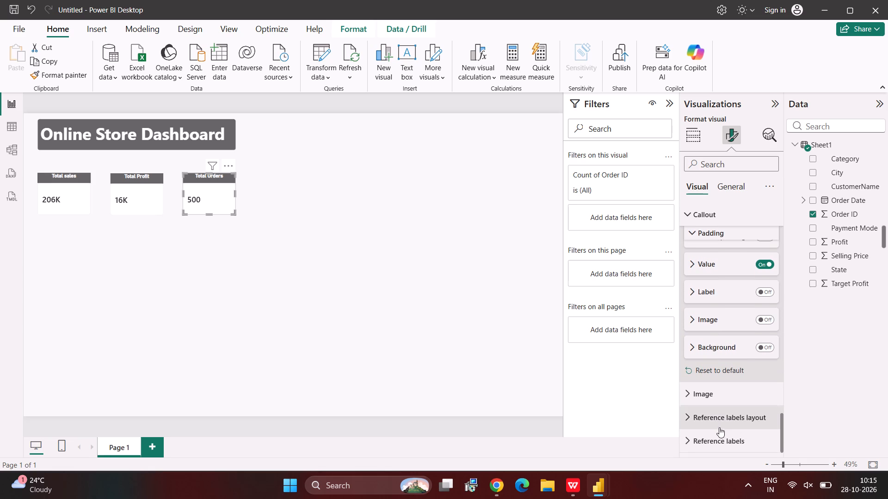
{"action": "scroll", "coordinate": [715, 388], "scroll_direction": "up", "scroll_amount": 4}
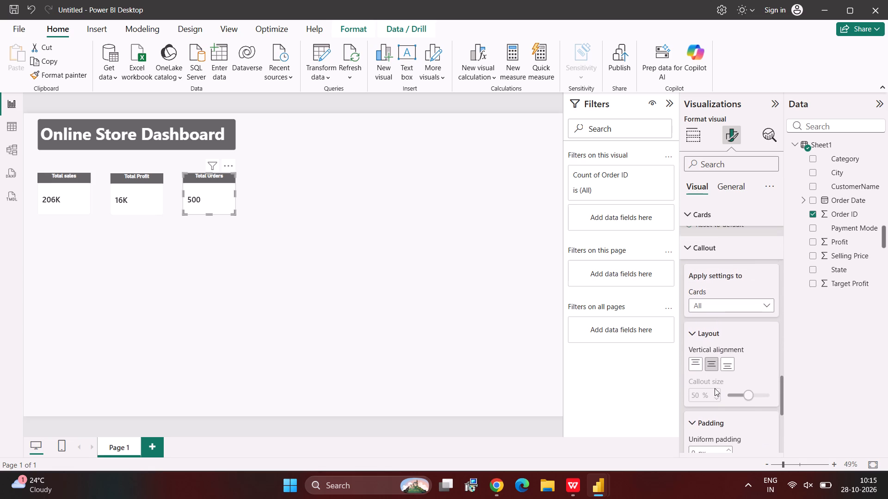
{"action": "scroll", "coordinate": [703, 333], "scroll_direction": "up", "scroll_amount": 1}
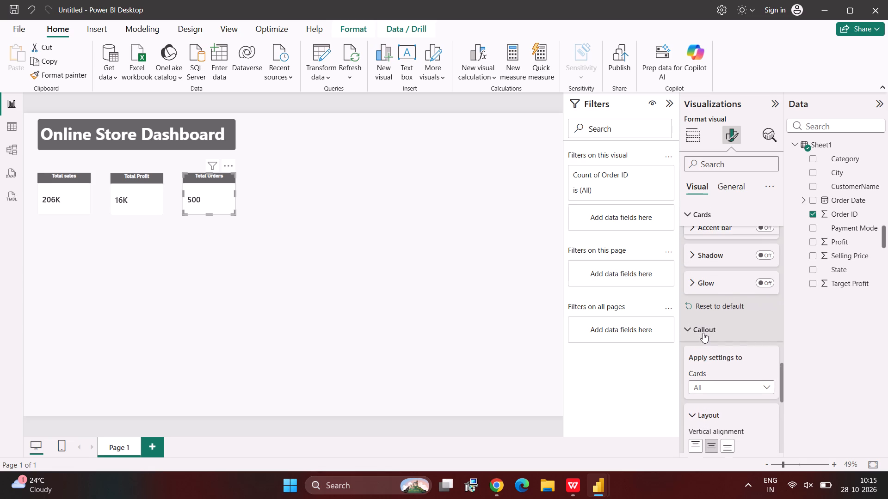
{"action": "scroll", "coordinate": [703, 333], "scroll_direction": "up", "scroll_amount": 1}
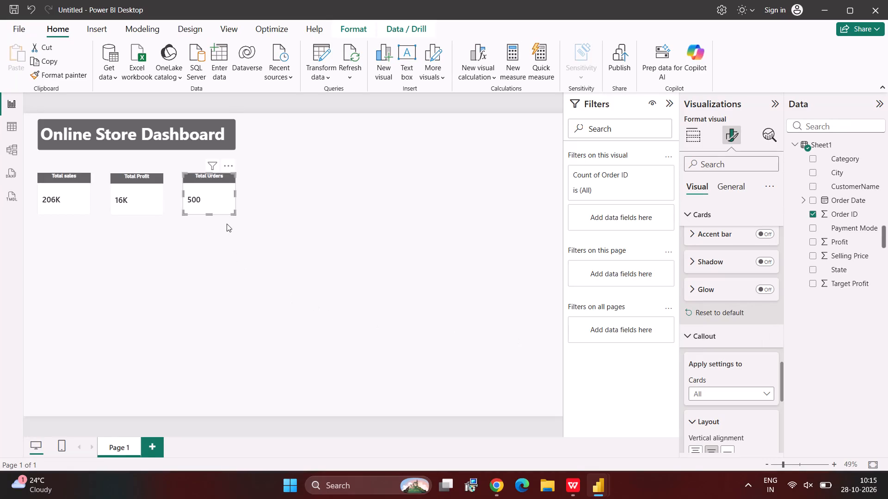
Extend the Total Orders card's lower edge very slightly so its value lines up with the Total Profit card's value.
{"action": "left_click", "coordinate": [234, 211]}
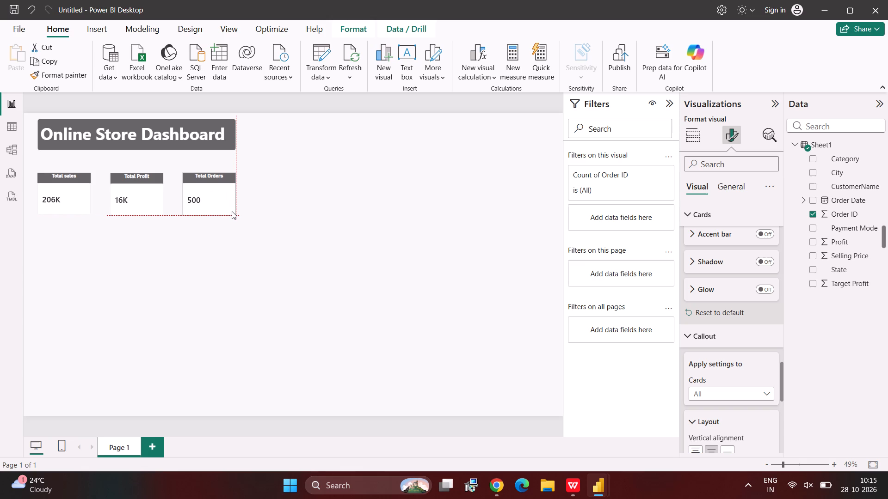
{"action": "left_click", "coordinate": [315, 221]}
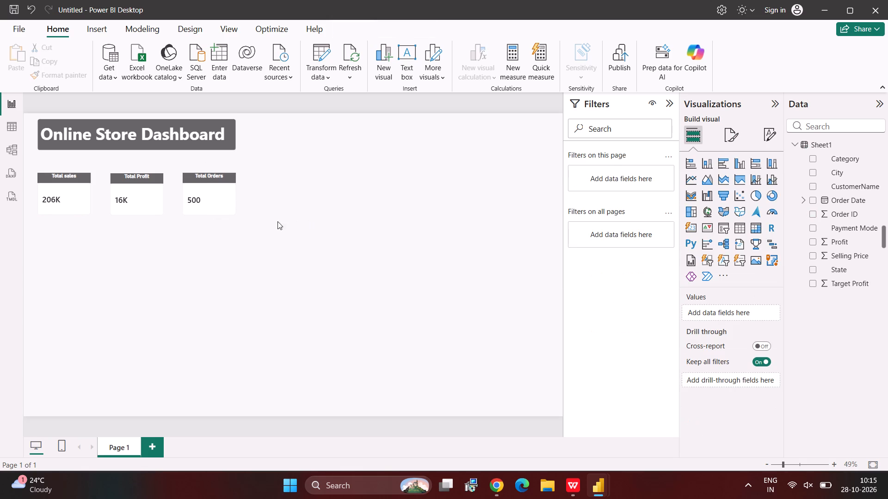
Center the Total Orders card's callout value horizontally.
{"action": "left_click", "coordinate": [219, 200]}
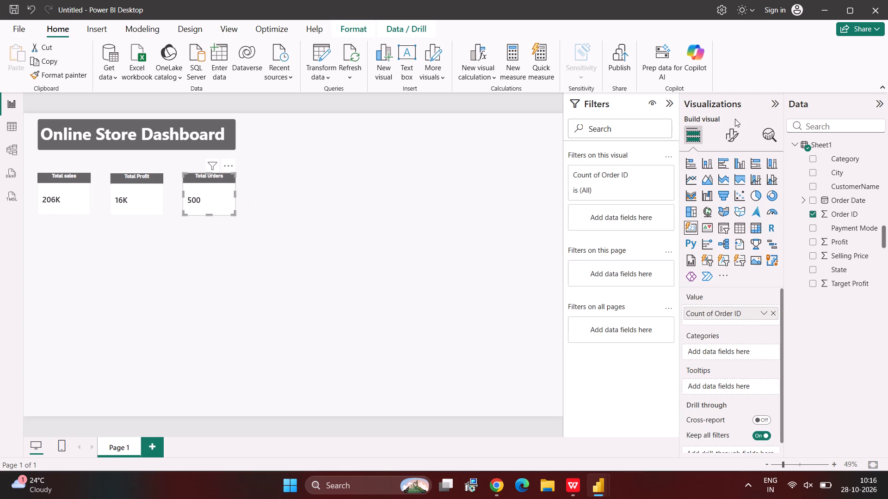
{"action": "left_click", "coordinate": [724, 141]}
{"action": "left_click", "coordinate": [720, 192]}
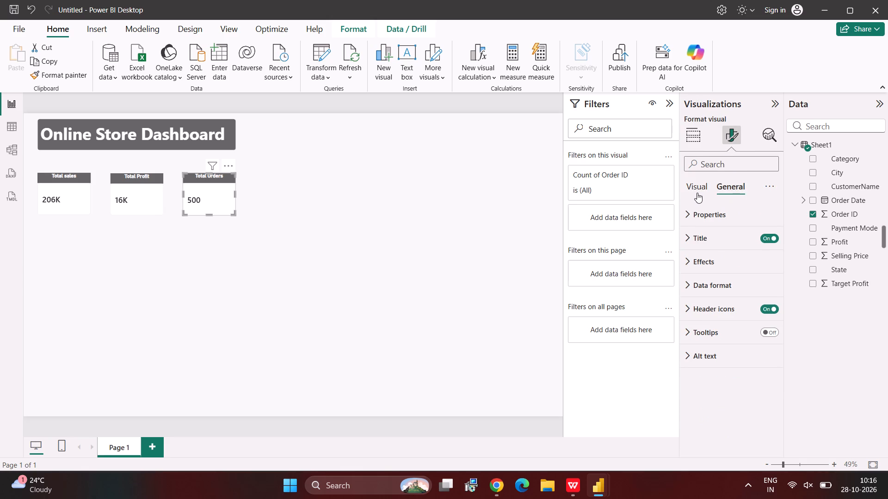
{"action": "left_click", "coordinate": [697, 193]}
{"action": "left_click", "coordinate": [715, 312]}
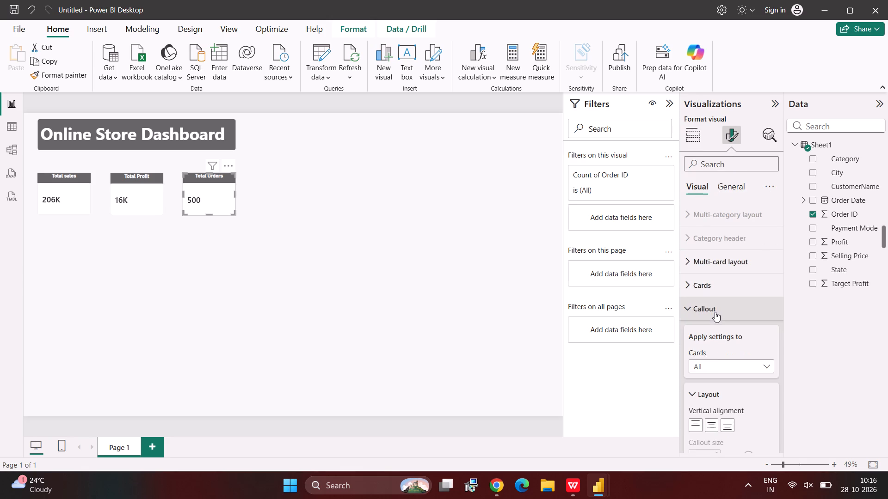
{"action": "scroll", "coordinate": [716, 359], "scroll_direction": "down", "scroll_amount": 2}
{"action": "left_click", "coordinate": [705, 386]}
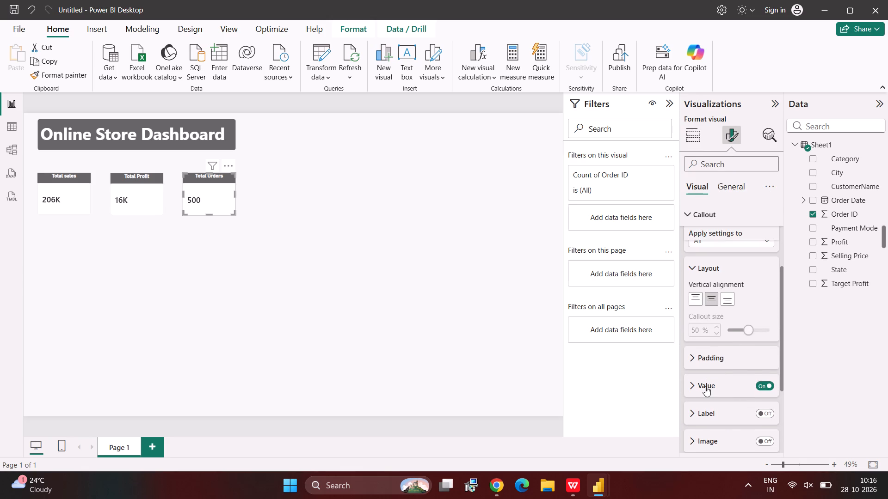
{"action": "scroll", "coordinate": [705, 386], "scroll_direction": "down", "scroll_amount": 4}
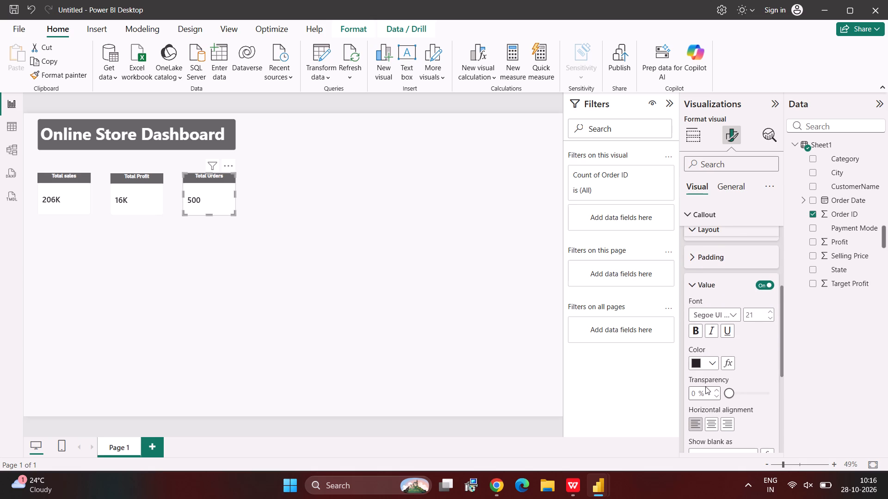
{"action": "scroll", "coordinate": [705, 386], "scroll_direction": "down", "scroll_amount": 1}
{"action": "left_click", "coordinate": [710, 396]}
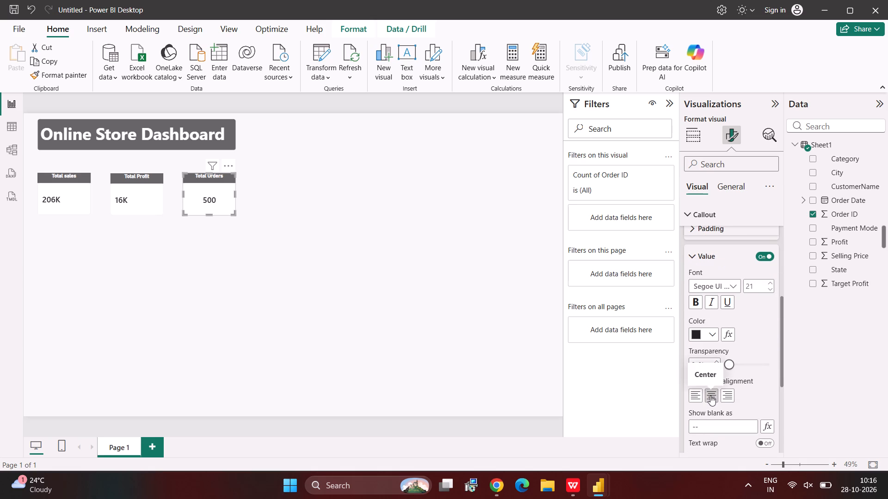
Center the callout values of the Total Profit and Total sales cards horizontally to match the Total Orders card.
{"action": "left_click", "coordinate": [143, 203]}
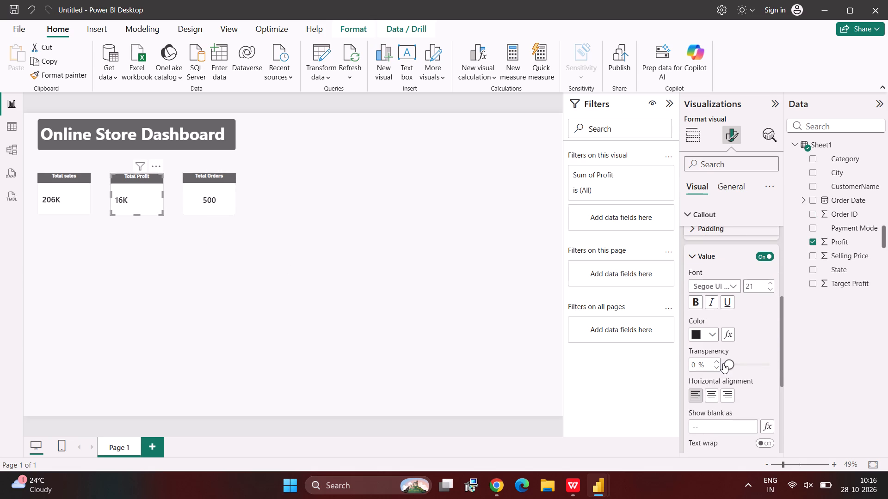
{"action": "left_click", "coordinate": [706, 396]}
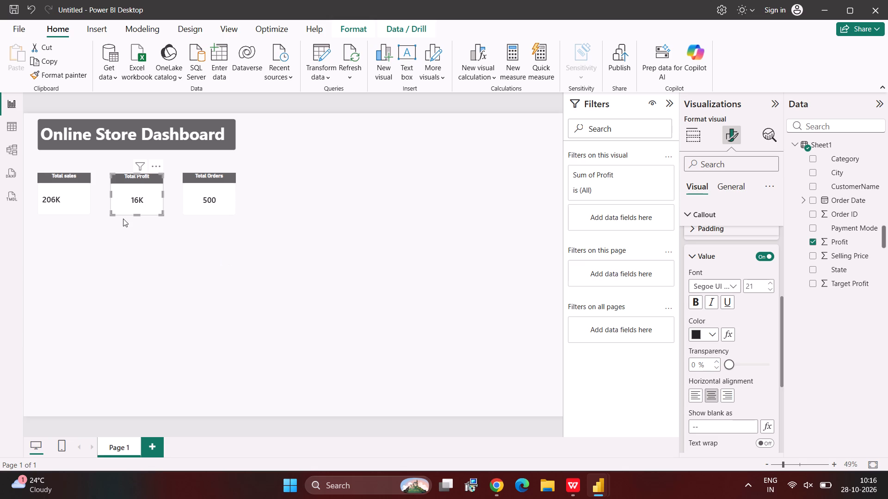
{"action": "left_click", "coordinate": [77, 197]}
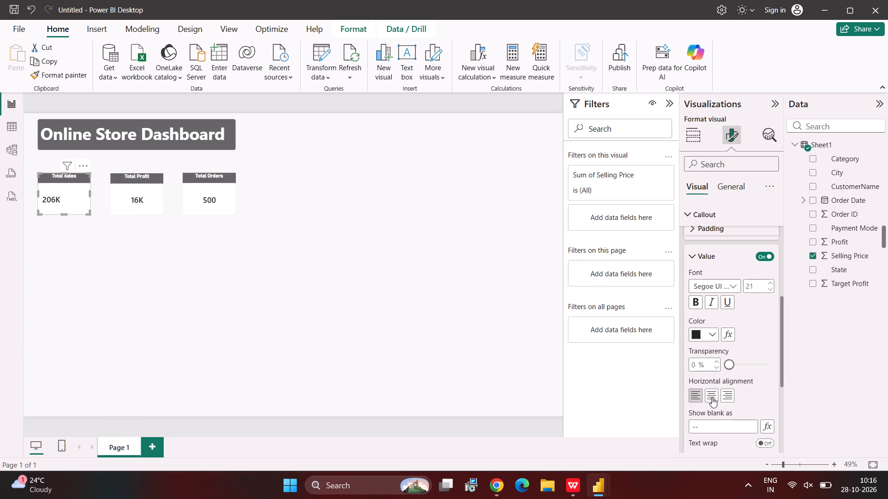
{"action": "left_click", "coordinate": [709, 399]}
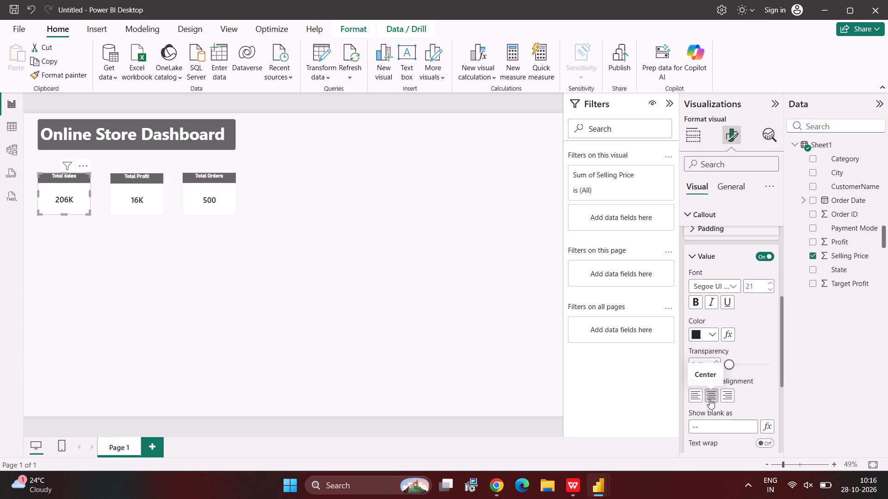
Set the Total sales card's title heading level to Heading 4.
{"action": "left_click", "coordinate": [729, 186]}
{"action": "left_click", "coordinate": [719, 241]}
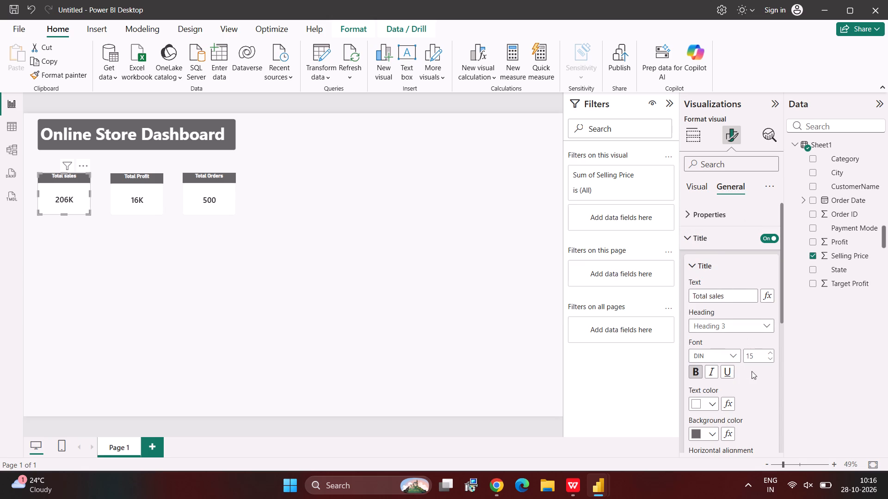
{"action": "scroll", "coordinate": [750, 393], "scroll_direction": "down", "scroll_amount": 3}
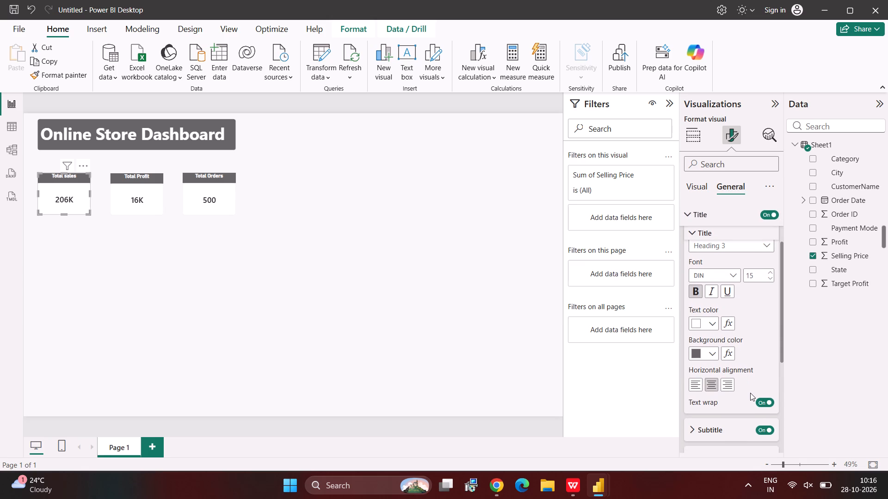
{"action": "scroll", "coordinate": [750, 393], "scroll_direction": "up", "scroll_amount": 2}
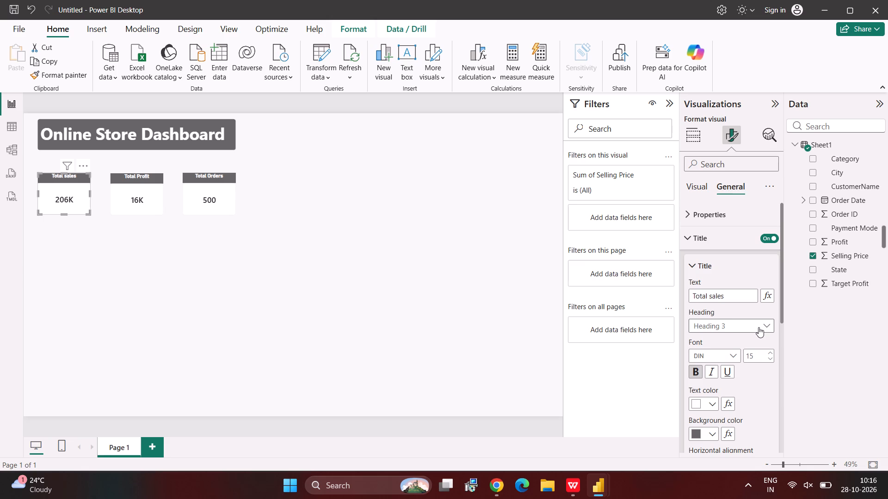
{"action": "left_click", "coordinate": [758, 327]}
{"action": "left_click", "coordinate": [715, 383]}
{"action": "left_click", "coordinate": [286, 313]}
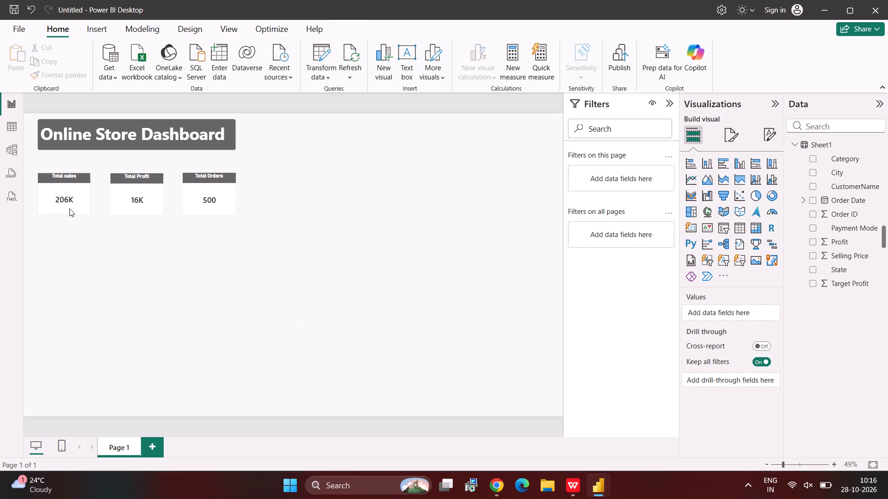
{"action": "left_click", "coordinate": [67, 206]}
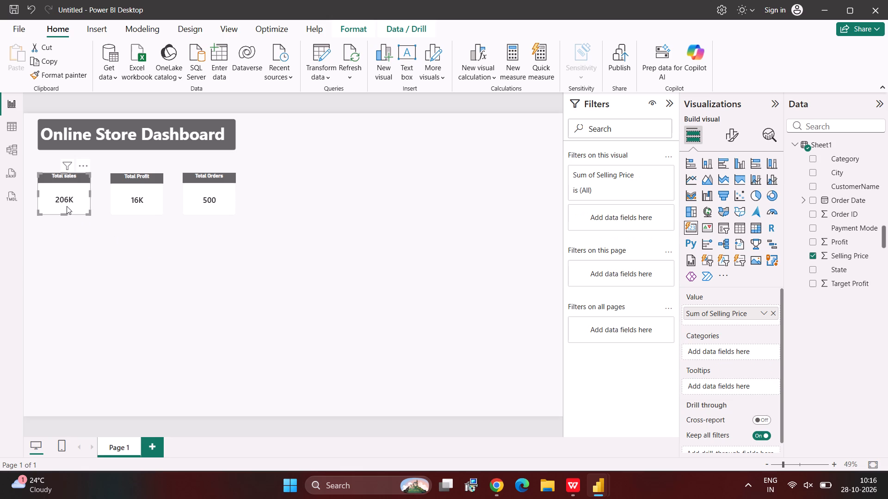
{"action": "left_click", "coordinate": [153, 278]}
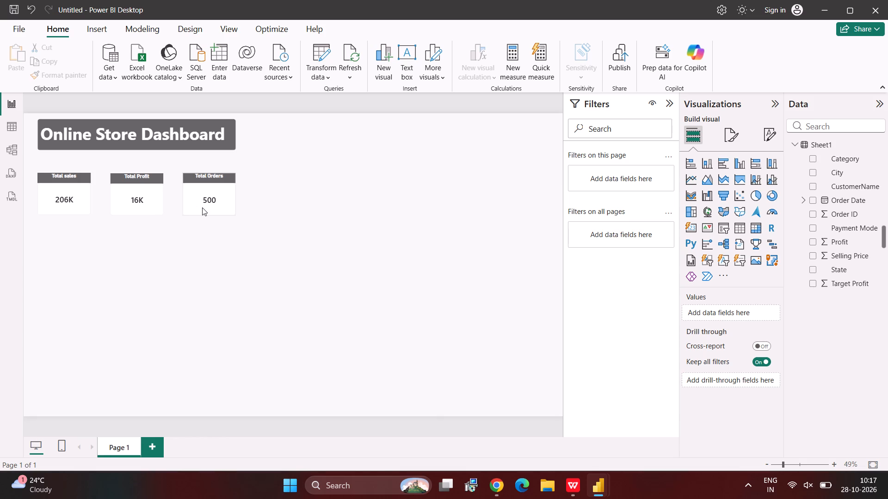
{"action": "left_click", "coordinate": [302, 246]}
Move the Total Orders, Total Profit and Total sales cards up closer to the dashboard title, keeping them in one row.
{"action": "left_click_drag", "start_coordinate": [228, 202], "coordinate": [228, 195]}
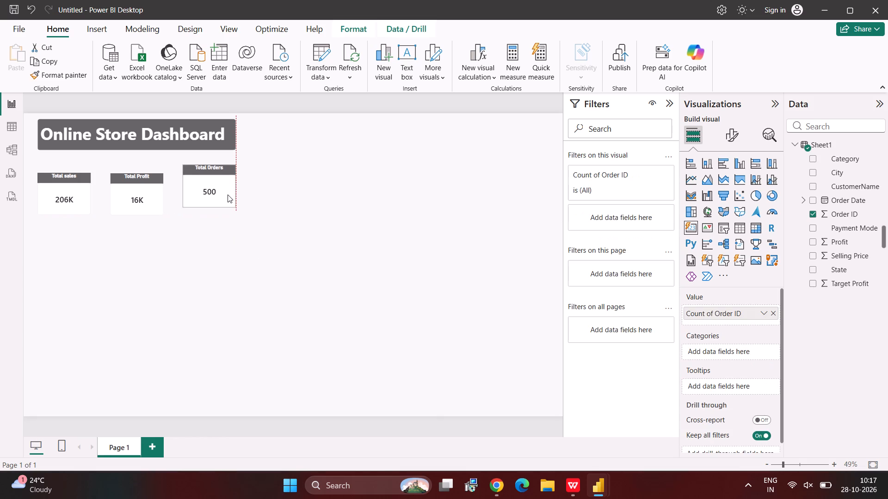
{"action": "left_click_drag", "start_coordinate": [228, 195], "coordinate": [228, 194]}
{"action": "left_click", "coordinate": [286, 229]}
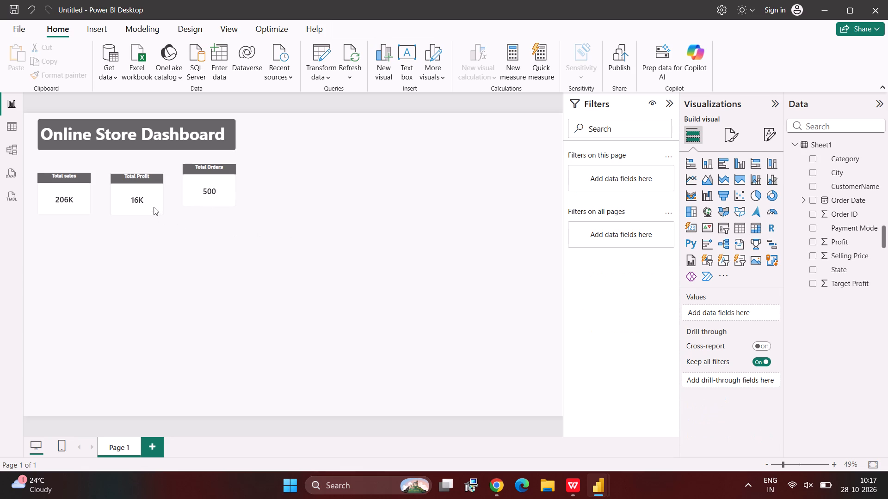
{"action": "left_click_drag", "start_coordinate": [154, 207], "coordinate": [154, 194]}
{"action": "left_click", "coordinate": [154, 194]}
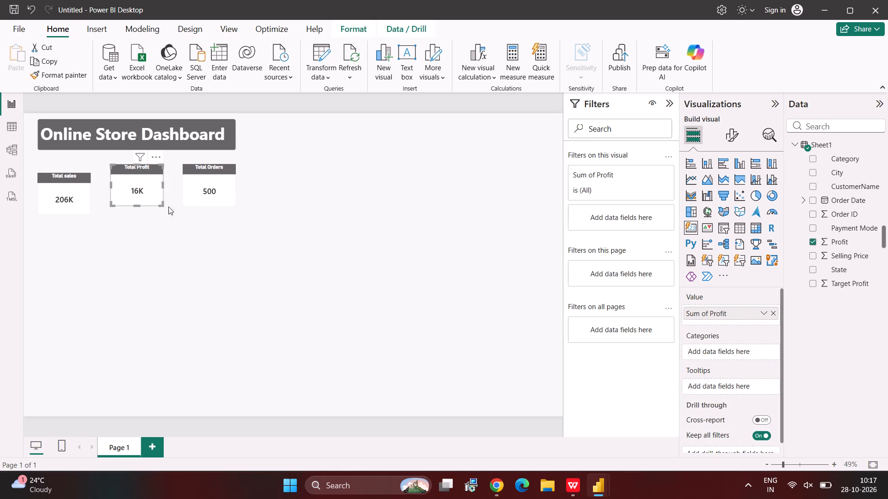
{"action": "left_click", "coordinate": [190, 228]}
{"action": "left_click_drag", "start_coordinate": [80, 204], "coordinate": [80, 195]}
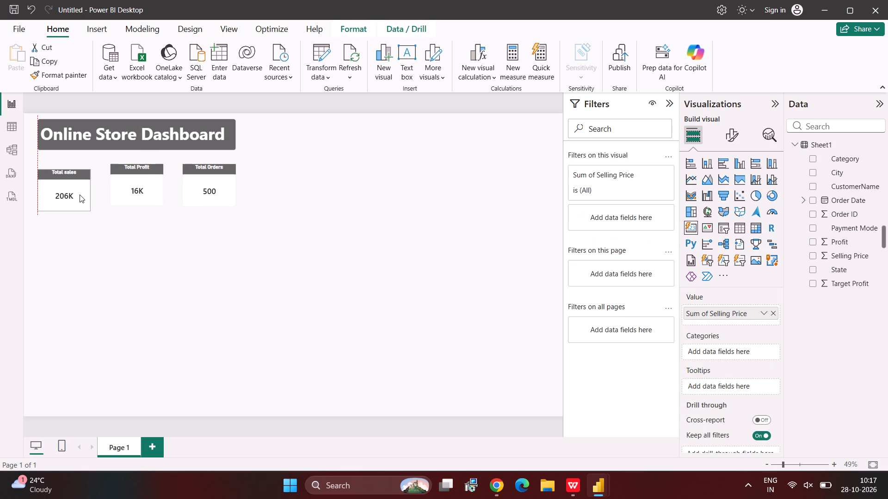
{"action": "left_click_drag", "start_coordinate": [80, 195], "coordinate": [80, 192]}
{"action": "left_click", "coordinate": [80, 192]}
{"action": "left_click", "coordinate": [208, 250]}
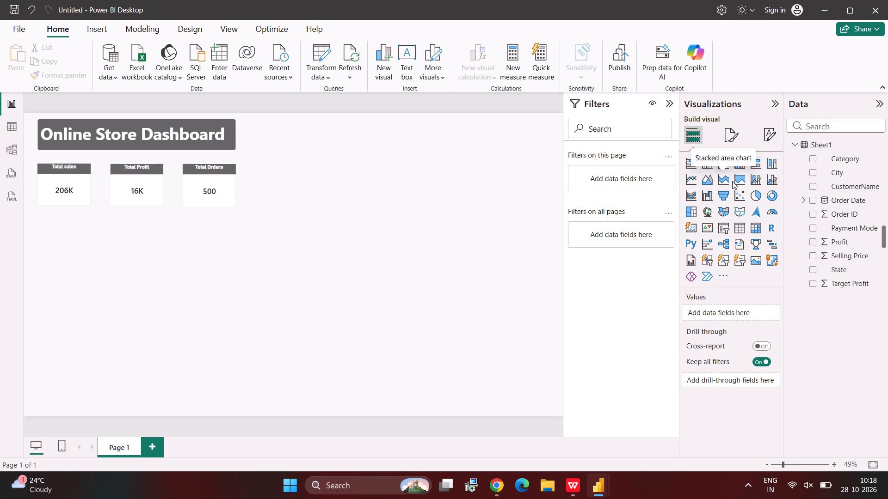
Insert an empty line and clustered column chart beneath the KPI cards and enlarge it to about two-thirds of the title banner's width.
{"action": "left_click", "coordinate": [776, 180]}
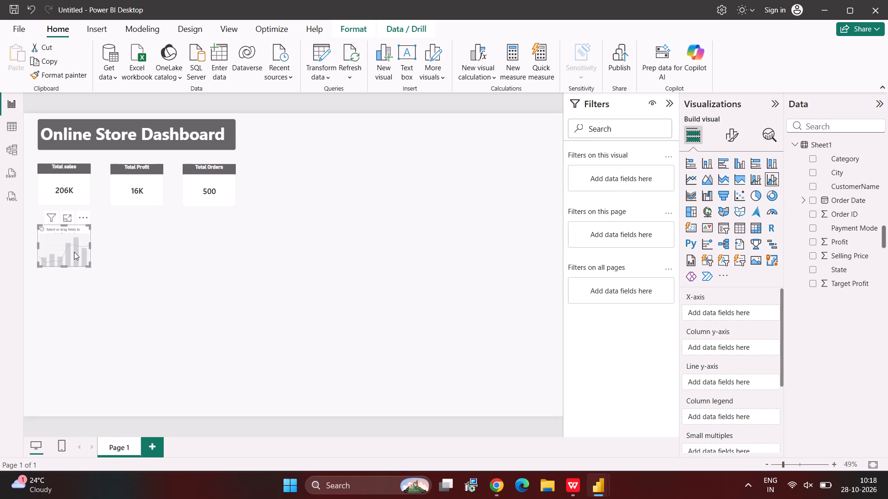
{"action": "left_click_drag", "start_coordinate": [74, 252], "coordinate": [108, 262]}
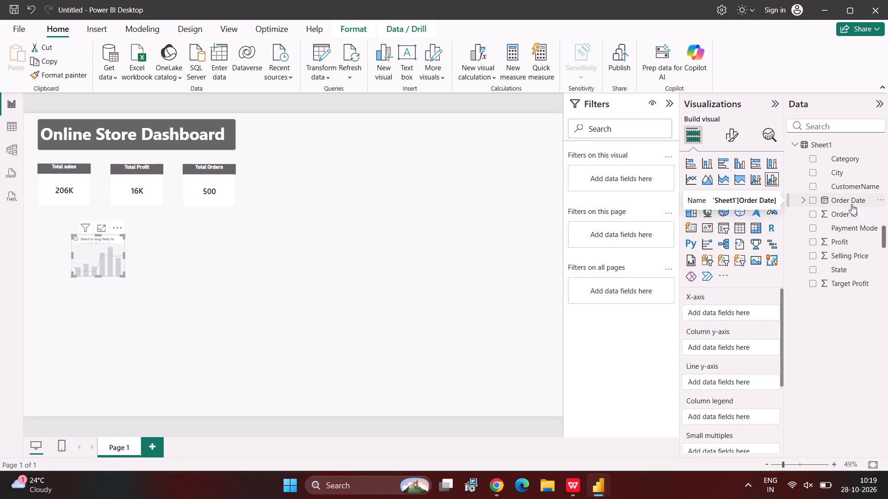
{"action": "left_click", "coordinate": [804, 203]}
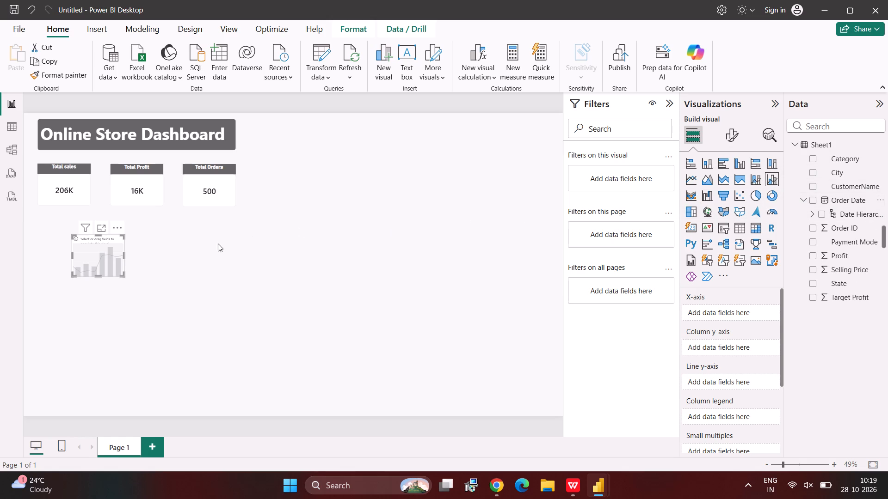
{"action": "left_click", "coordinate": [84, 264]}
{"action": "left_click_drag", "start_coordinate": [71, 277], "coordinate": [68, 278]}
{"action": "left_click_drag", "start_coordinate": [68, 278], "coordinate": [42, 326]}
{"action": "left_click_drag", "start_coordinate": [95, 292], "coordinate": [117, 287]}
{"action": "left_click", "coordinate": [117, 287]}
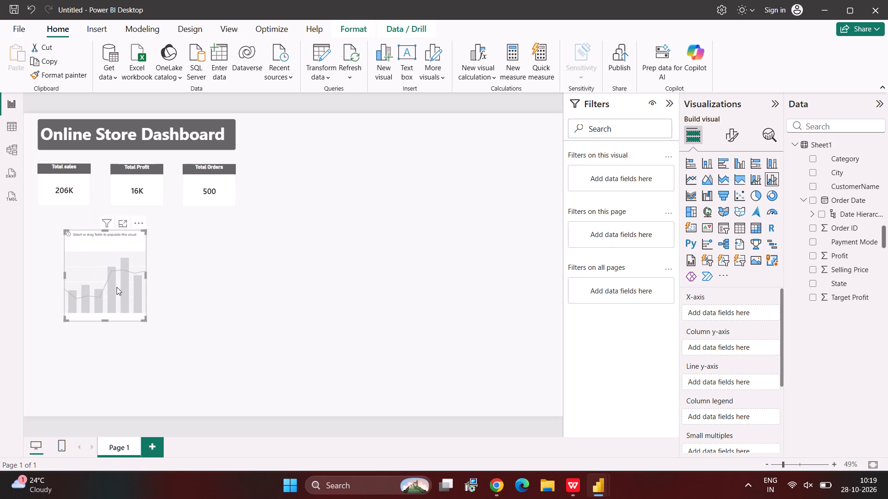
{"action": "left_click_drag", "start_coordinate": [145, 317], "coordinate": [191, 316]}
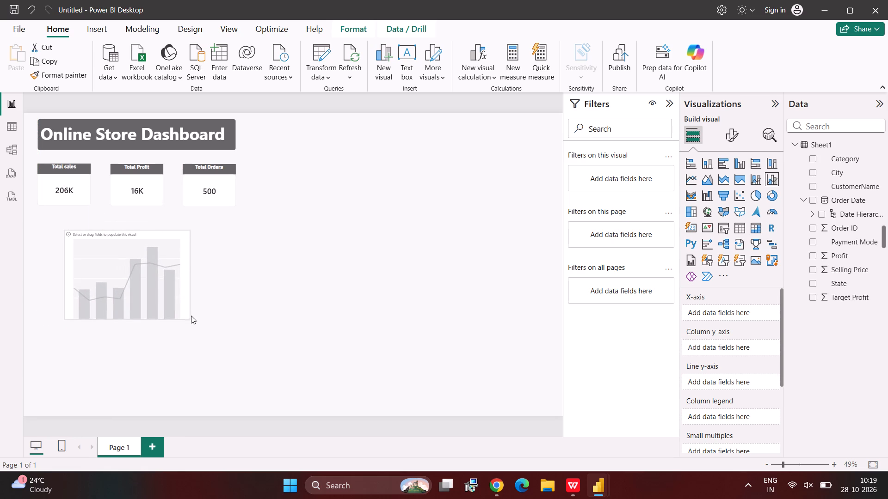
{"action": "left_click_drag", "start_coordinate": [191, 316], "coordinate": [197, 329]}
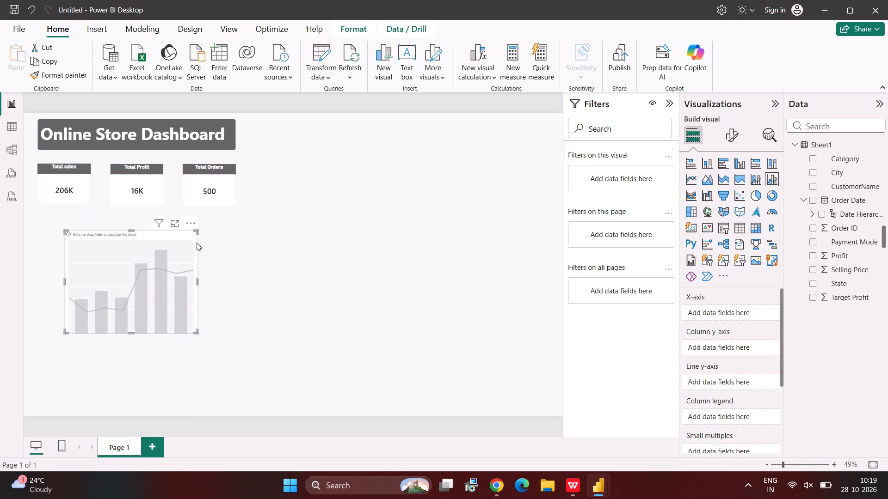
{"action": "left_click", "coordinate": [249, 298]}
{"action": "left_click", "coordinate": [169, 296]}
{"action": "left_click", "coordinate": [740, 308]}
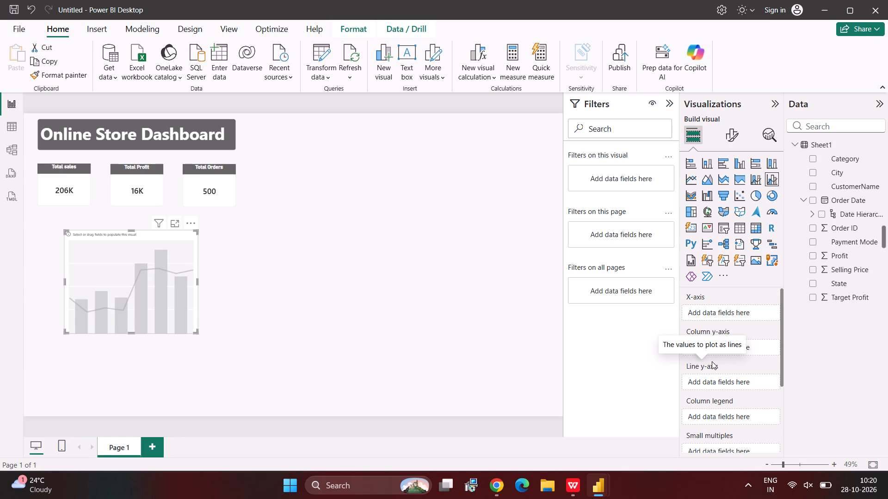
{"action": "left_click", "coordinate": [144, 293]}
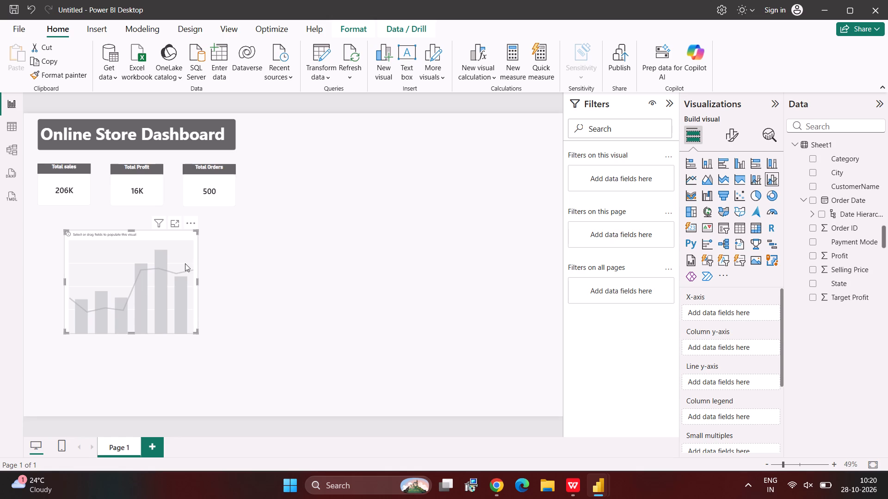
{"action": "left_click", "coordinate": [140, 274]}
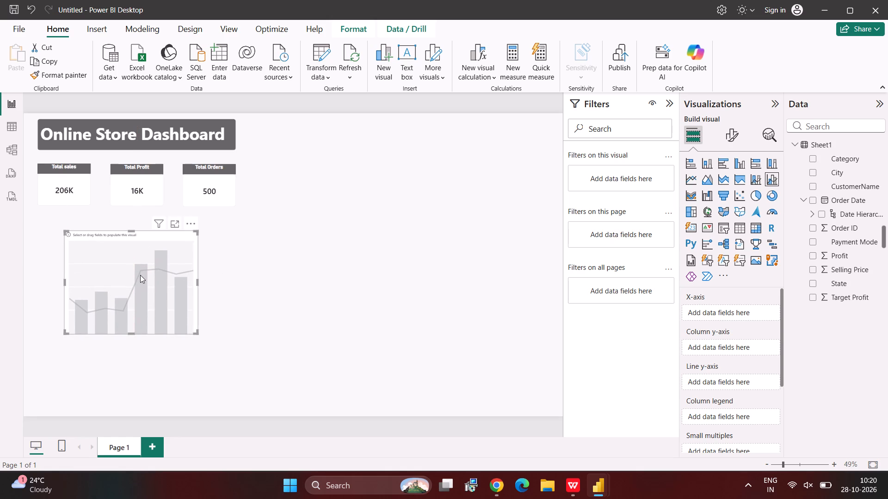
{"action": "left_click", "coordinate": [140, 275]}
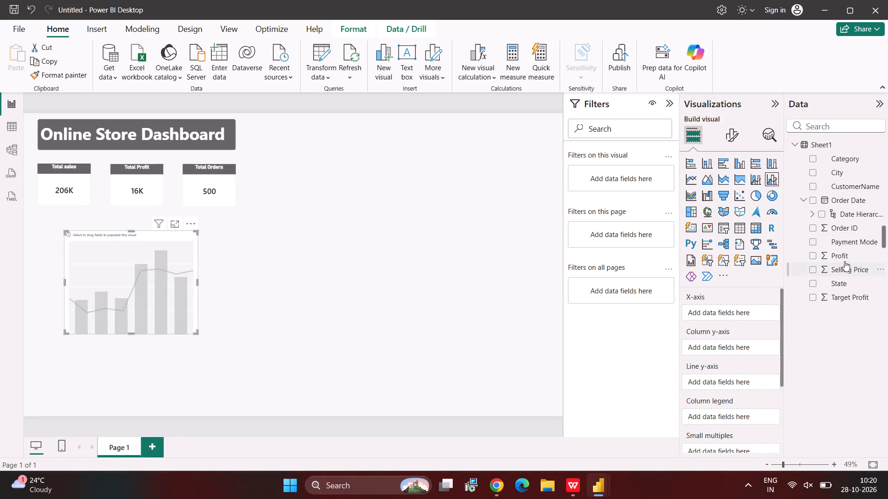
Put the Quarter level of the Order Date hierarchy on the line and clustered column chart's X-axis.
{"action": "left_click", "coordinate": [813, 216]}
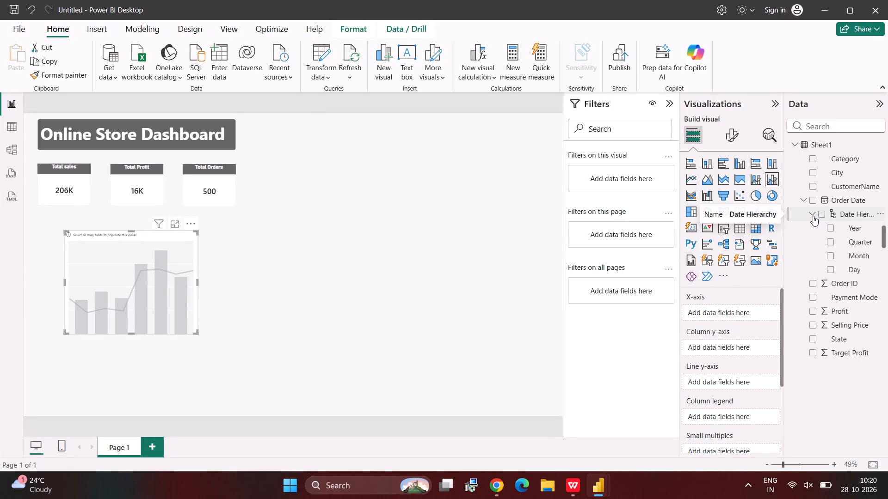
{"action": "left_click", "coordinate": [813, 216]}
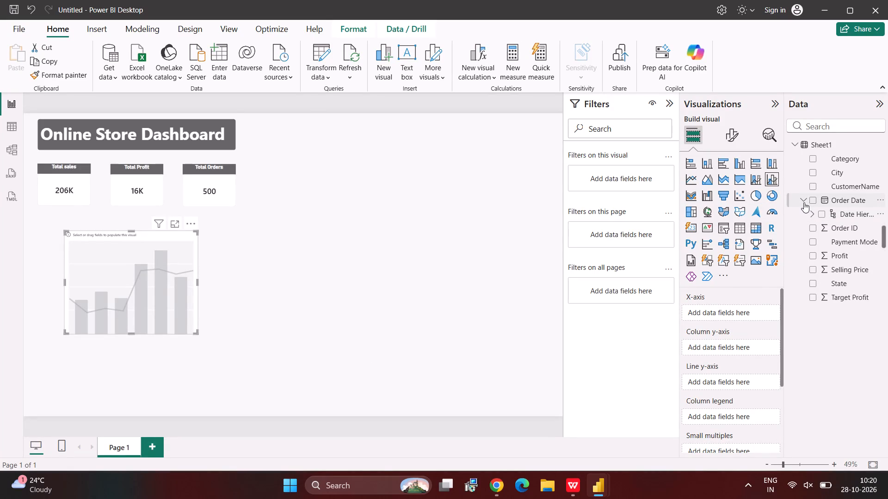
{"action": "left_click", "coordinate": [804, 202]}
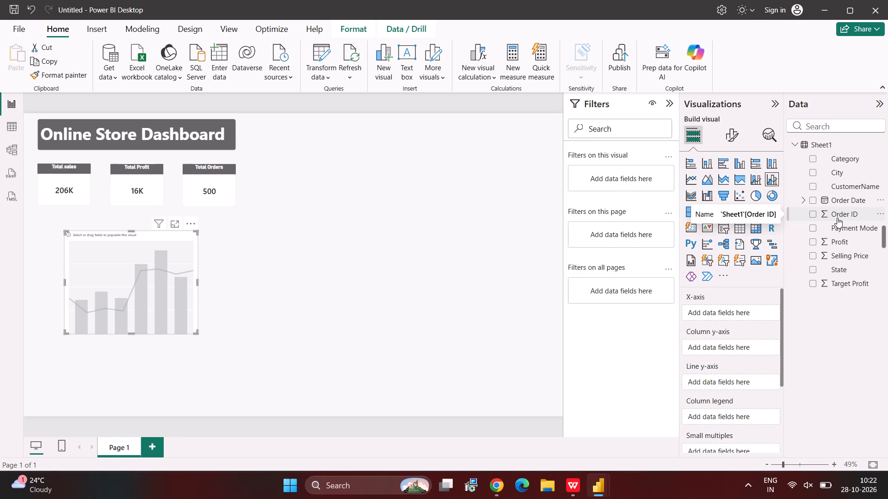
{"action": "left_click", "coordinate": [804, 202]}
{"action": "left_click", "coordinate": [812, 213]}
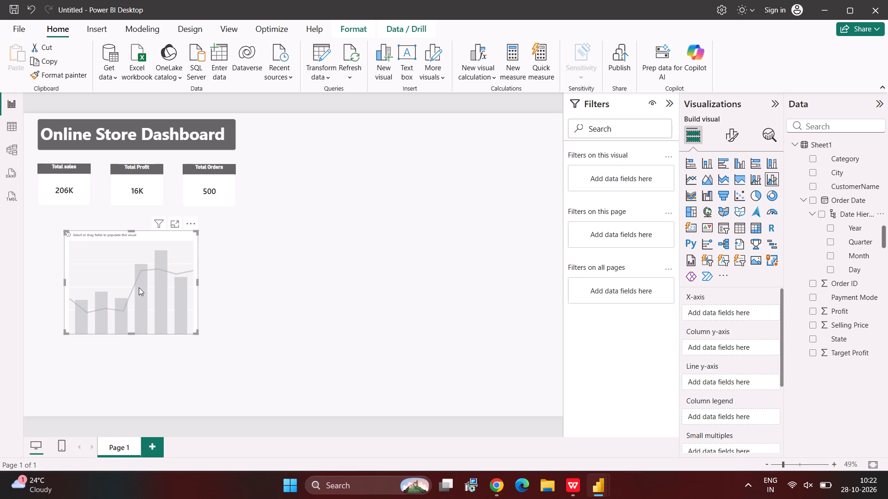
{"action": "left_click_drag", "start_coordinate": [130, 313], "coordinate": [128, 304]}
{"action": "left_click", "coordinate": [128, 304]}
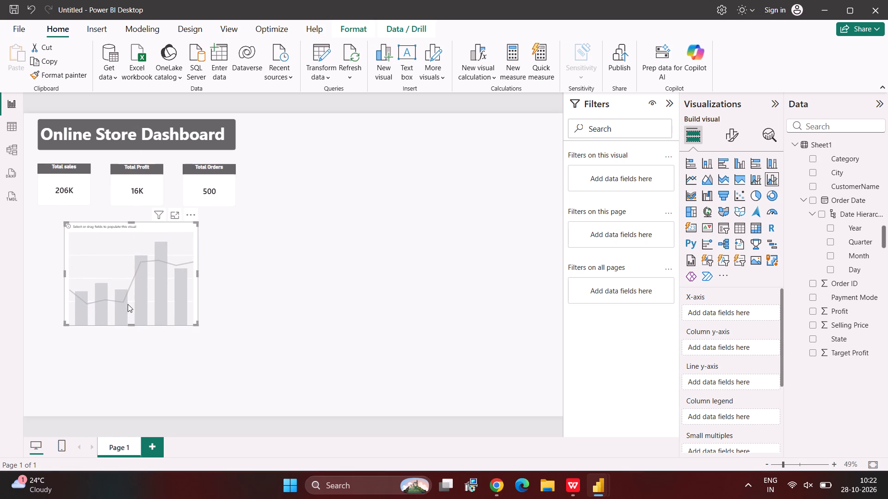
{"action": "left_click", "coordinate": [245, 343]}
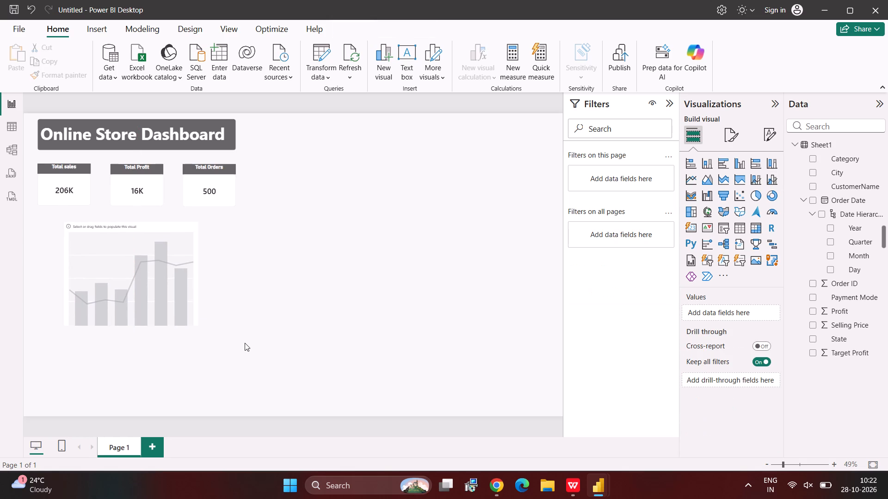
{"action": "left_click", "coordinate": [180, 309]}
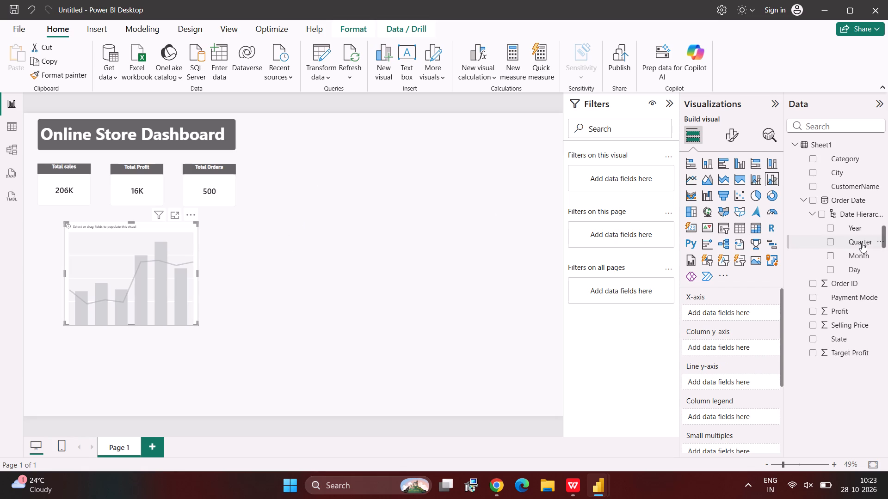
{"action": "left_click_drag", "start_coordinate": [862, 243], "coordinate": [748, 312]}
{"action": "left_click", "coordinate": [748, 312]}
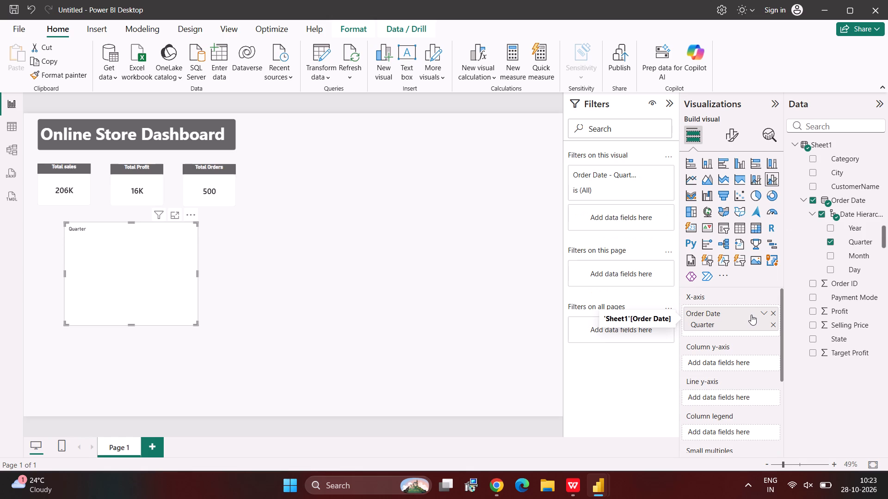
Add Selling Price as the chart's column y-axis value.
{"action": "scroll", "coordinate": [715, 283], "scroll_direction": "down", "scroll_amount": 2}
{"action": "scroll", "coordinate": [715, 283], "scroll_direction": "up", "scroll_amount": 1}
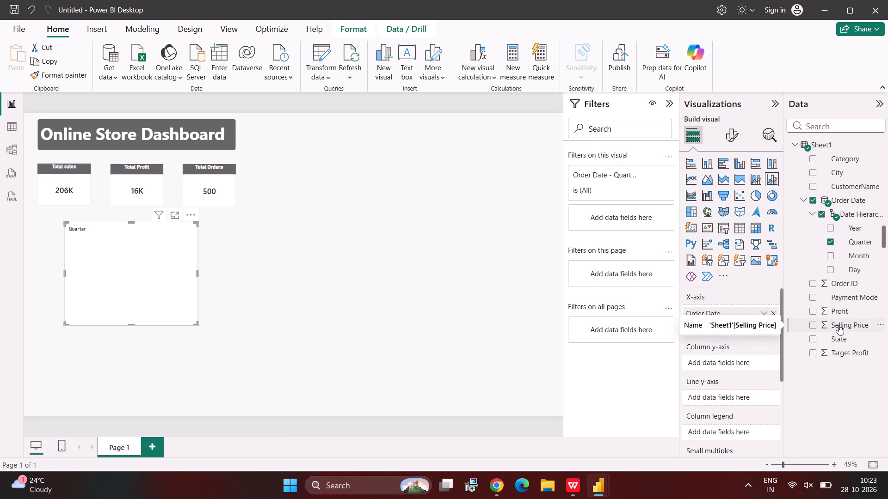
{"action": "left_click_drag", "start_coordinate": [839, 325], "coordinate": [829, 328]}
{"action": "left_click_drag", "start_coordinate": [829, 328], "coordinate": [737, 365]}
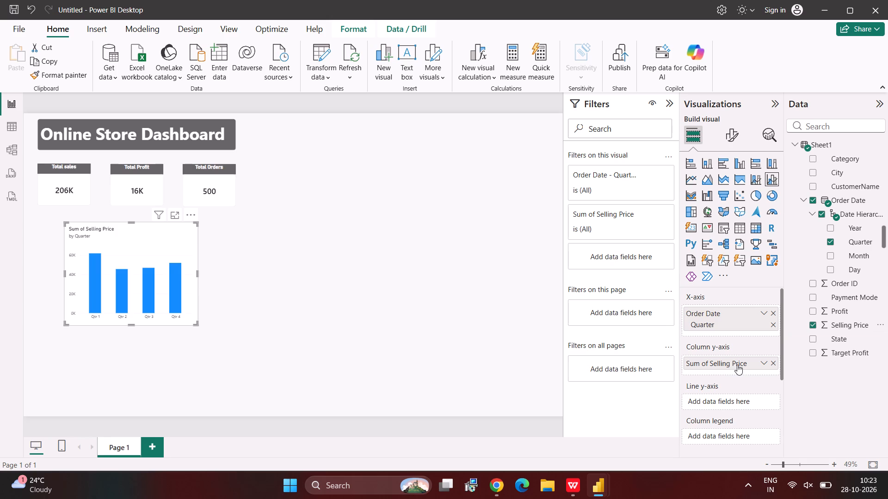
Add Profit as the chart's line y-axis value.
{"action": "scroll", "coordinate": [740, 403], "scroll_direction": "down", "scroll_amount": 1}
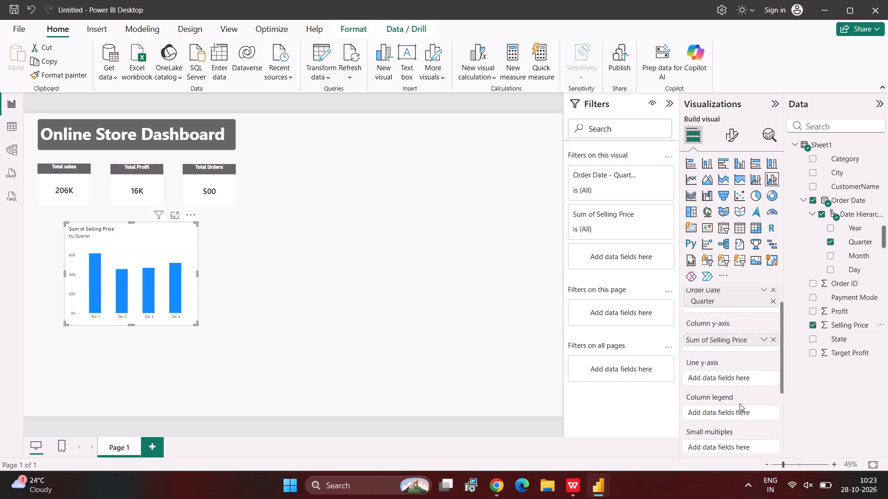
{"action": "scroll", "coordinate": [740, 403], "scroll_direction": "down", "scroll_amount": 1}
{"action": "scroll", "coordinate": [735, 381], "scroll_direction": "up", "scroll_amount": 1}
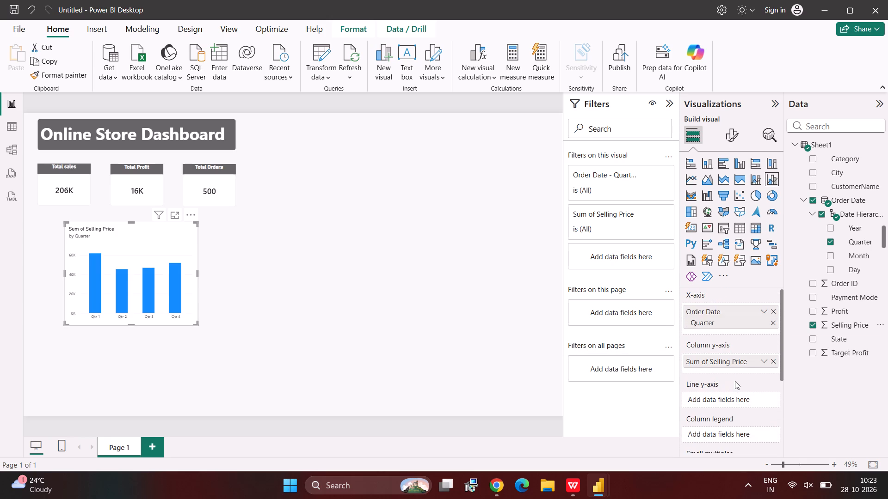
{"action": "scroll", "coordinate": [735, 381], "scroll_direction": "up", "scroll_amount": 1}
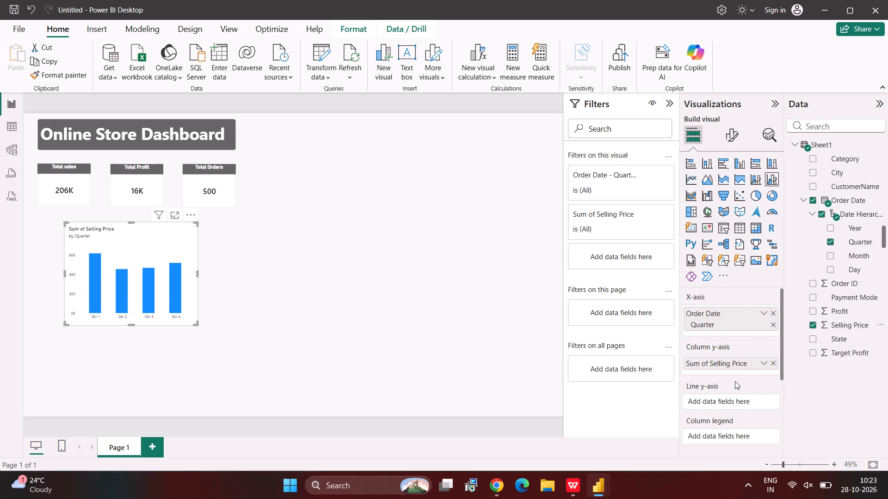
{"action": "scroll", "coordinate": [745, 392], "scroll_direction": "down", "scroll_amount": 1}
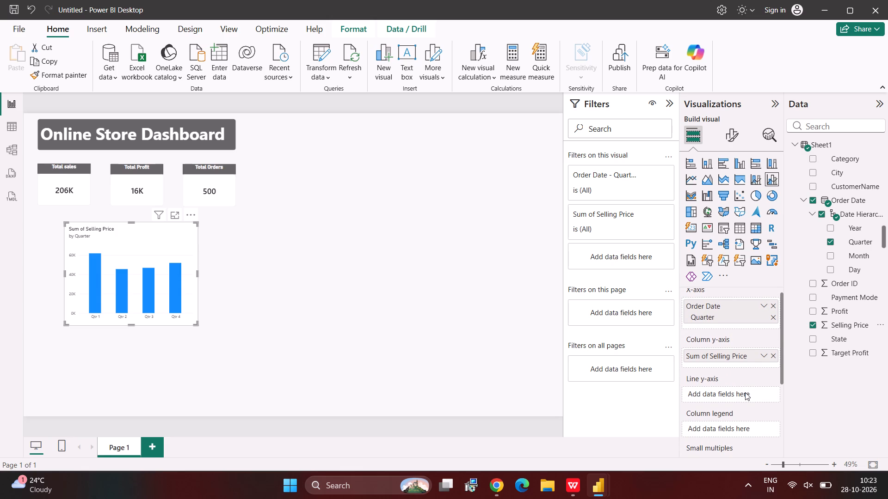
{"action": "scroll", "coordinate": [745, 392], "scroll_direction": "down", "scroll_amount": 1}
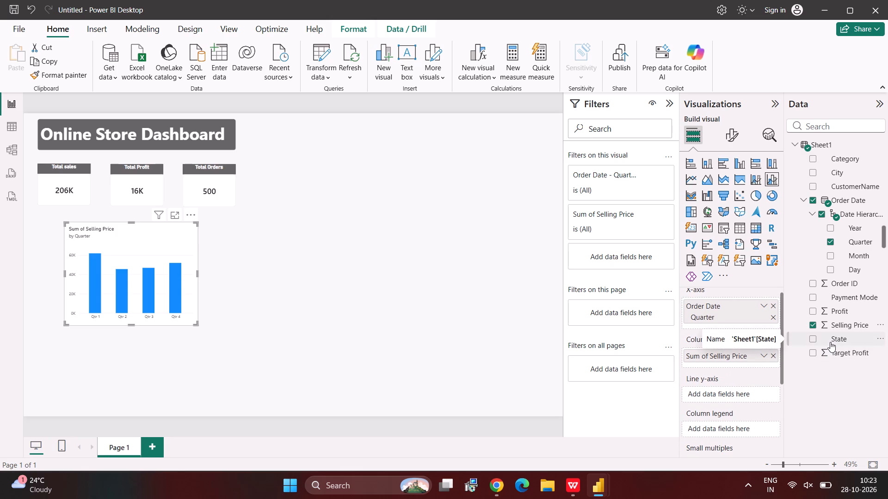
{"action": "left_click_drag", "start_coordinate": [839, 313], "coordinate": [775, 354]}
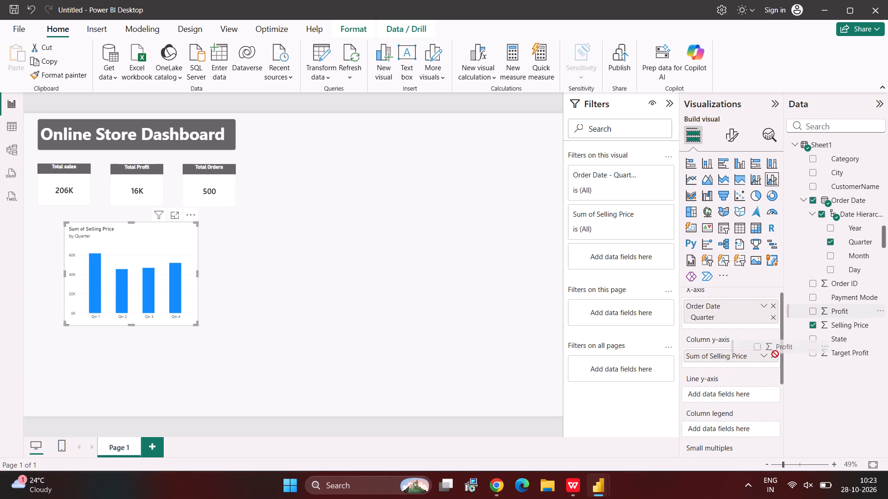
{"action": "left_click_drag", "start_coordinate": [775, 354], "coordinate": [734, 397]}
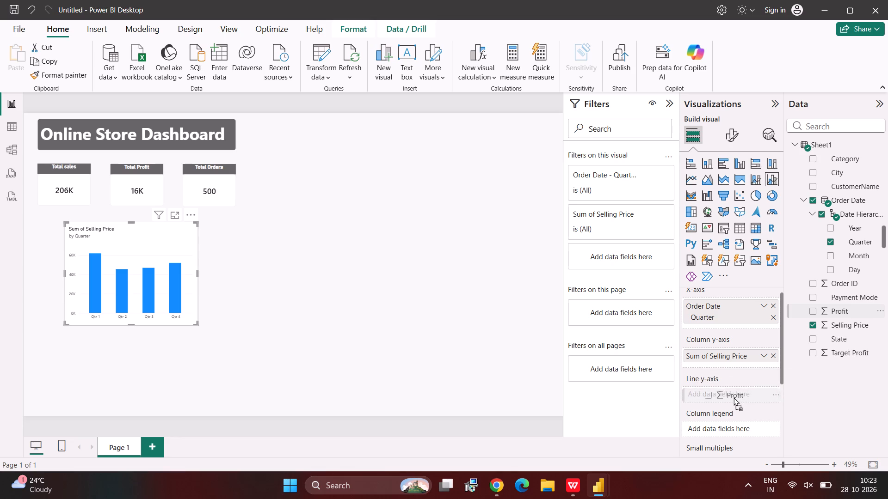
{"action": "left_click_drag", "start_coordinate": [734, 397], "coordinate": [734, 396]}
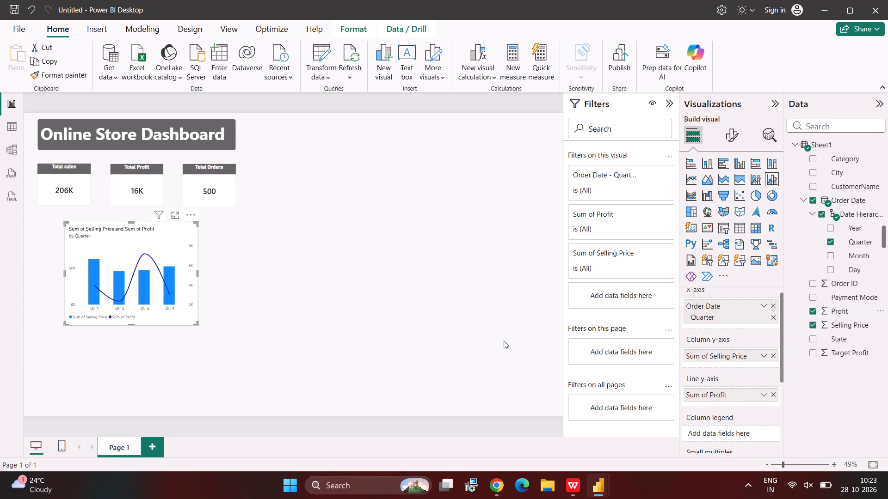
{"action": "left_click", "coordinate": [319, 315]}
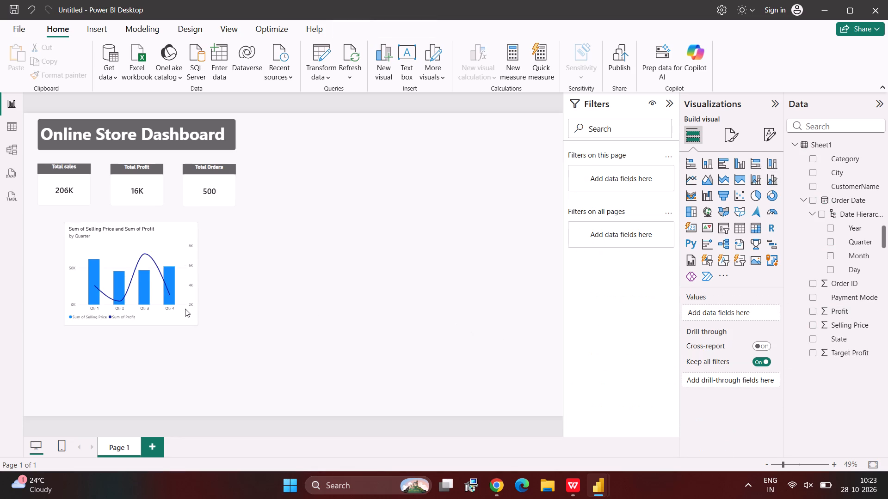
Enlarge the quarterly chart to match the title banner's width and place it beneath the KPI cards with a small gap.
{"action": "left_click", "coordinate": [177, 310]}
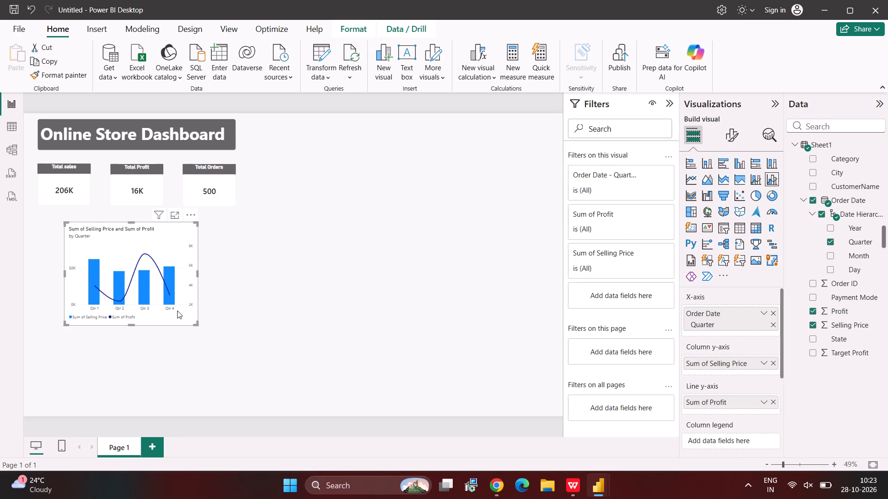
{"action": "left_click_drag", "start_coordinate": [177, 310], "coordinate": [159, 319]}
{"action": "left_click", "coordinate": [159, 319]}
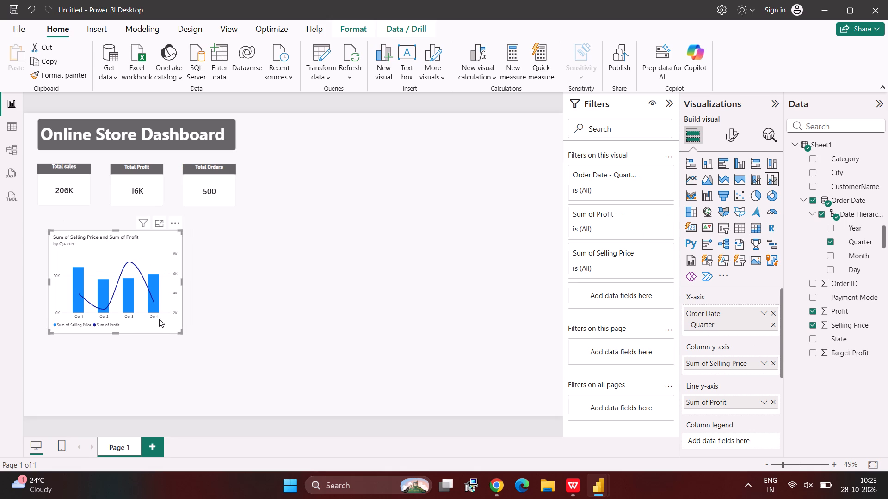
{"action": "left_click", "coordinate": [250, 315]}
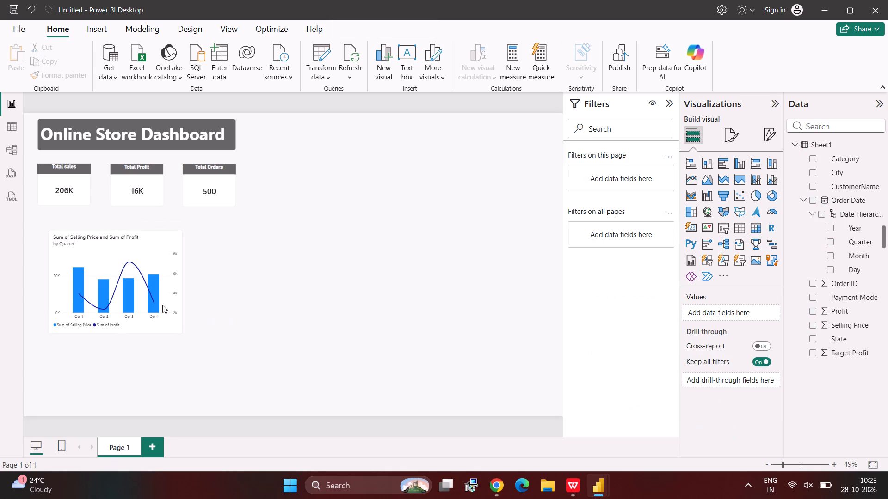
{"action": "left_click", "coordinate": [148, 318]}
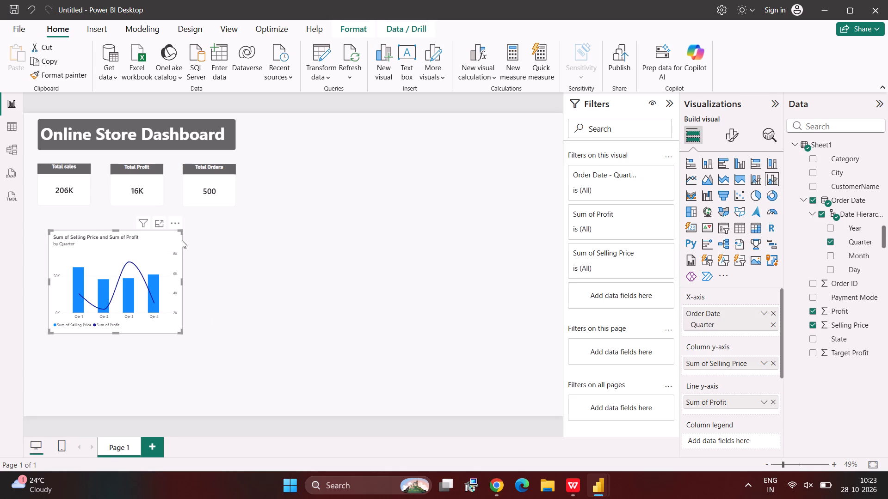
{"action": "left_click_drag", "start_coordinate": [182, 231], "coordinate": [240, 215]}
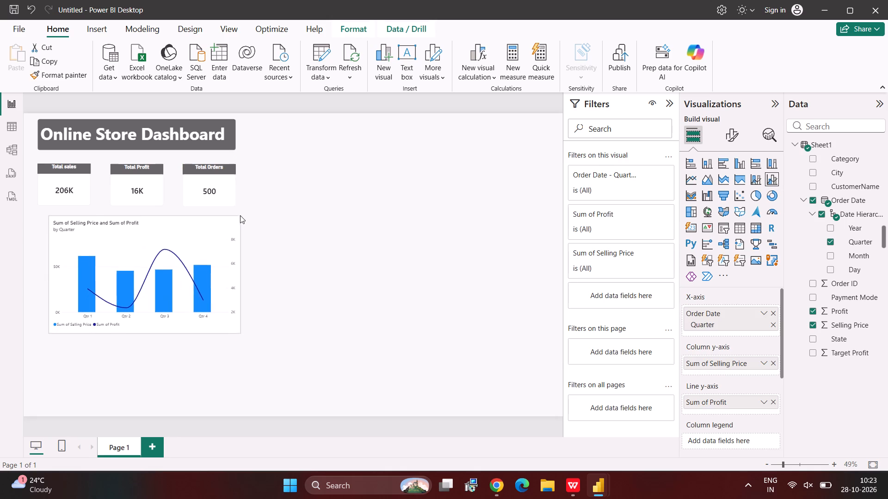
{"action": "left_click_drag", "start_coordinate": [240, 215], "coordinate": [234, 215]}
{"action": "left_click", "coordinate": [299, 246]}
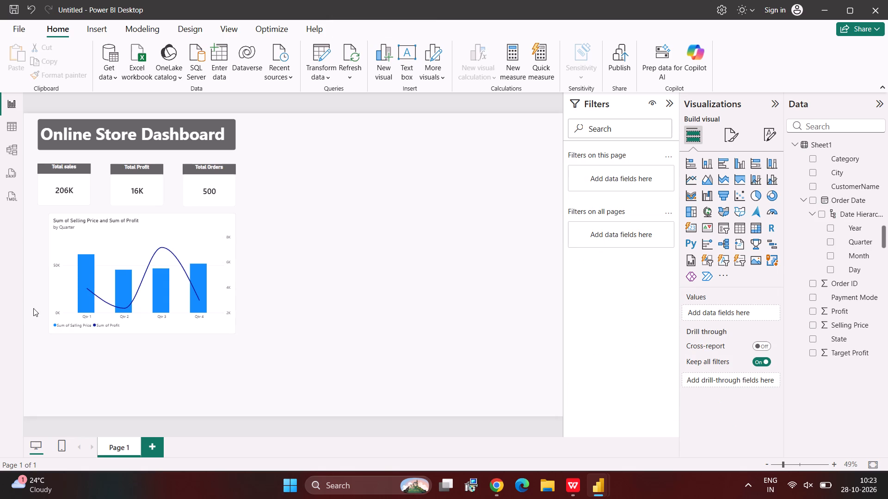
{"action": "left_click", "coordinate": [68, 309]}
{"action": "left_click_drag", "start_coordinate": [49, 330], "coordinate": [38, 332]}
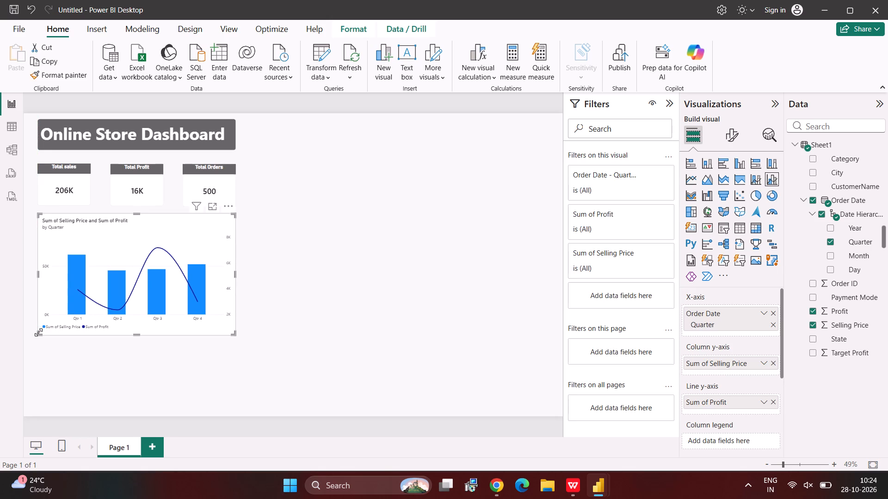
{"action": "left_click", "coordinate": [38, 332]}
{"action": "left_click", "coordinate": [305, 316]}
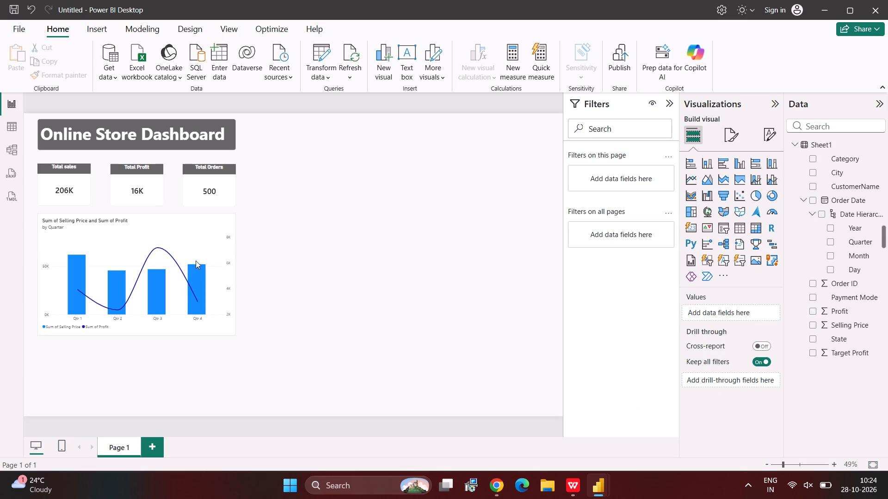
{"action": "left_click_drag", "start_coordinate": [191, 246], "coordinate": [190, 258]}
{"action": "left_click", "coordinate": [190, 258]}
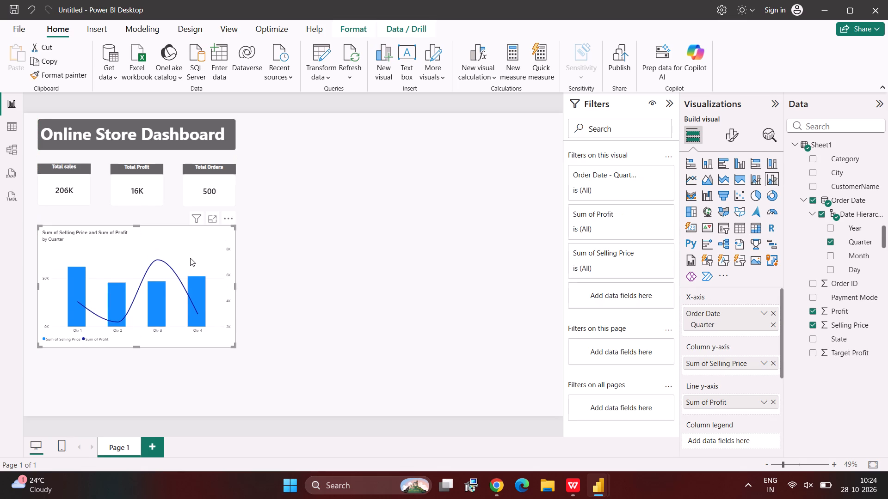
Review the quarterly combo chart's general and visual formatting options, including its effects settings.
{"action": "left_click", "coordinate": [727, 141]}
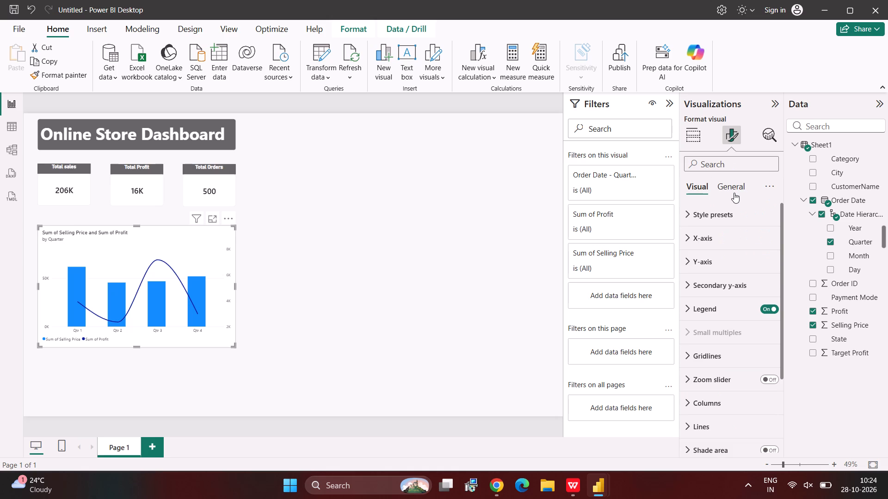
{"action": "left_click", "coordinate": [734, 193]}
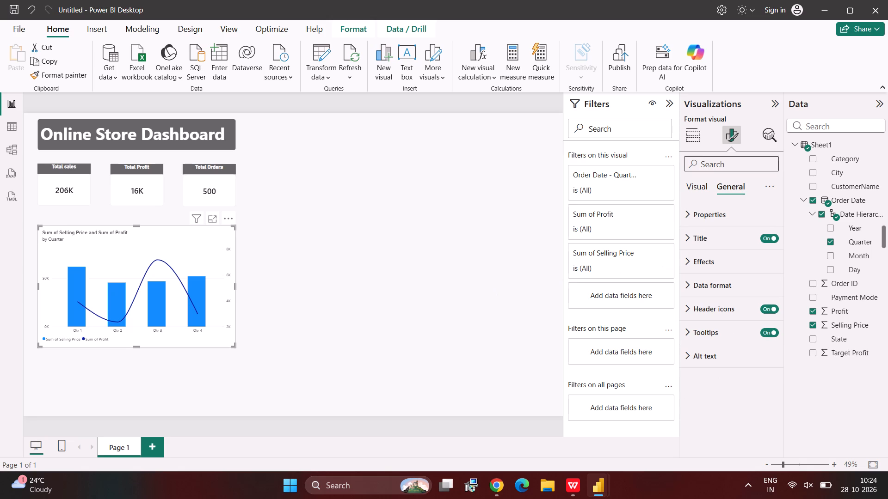
{"action": "left_click", "coordinate": [700, 279]}
{"action": "left_click", "coordinate": [700, 279]}
{"action": "left_click", "coordinate": [708, 255]}
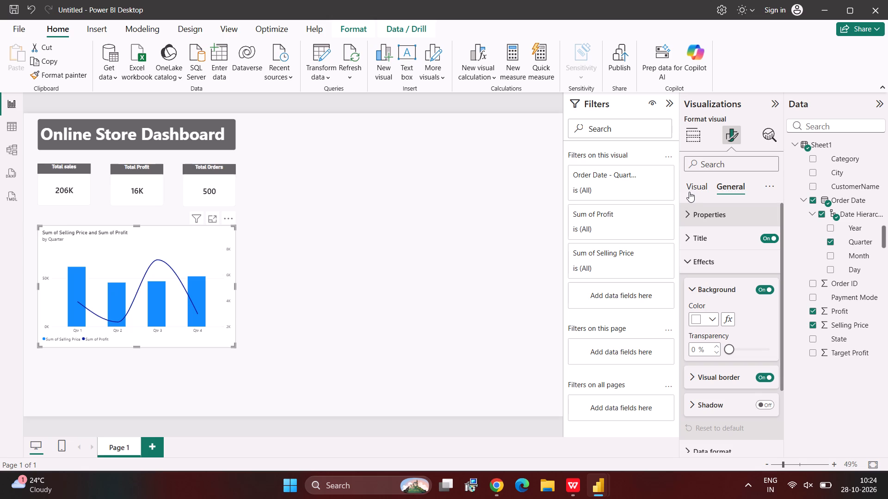
{"action": "scroll", "coordinate": [721, 378], "scroll_direction": "down", "scroll_amount": 3}
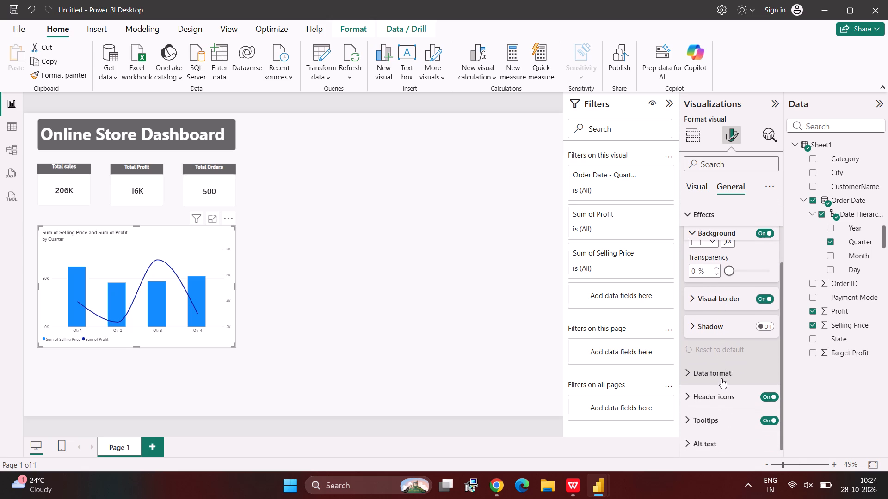
{"action": "scroll", "coordinate": [726, 366], "scroll_direction": "down", "scroll_amount": 2}
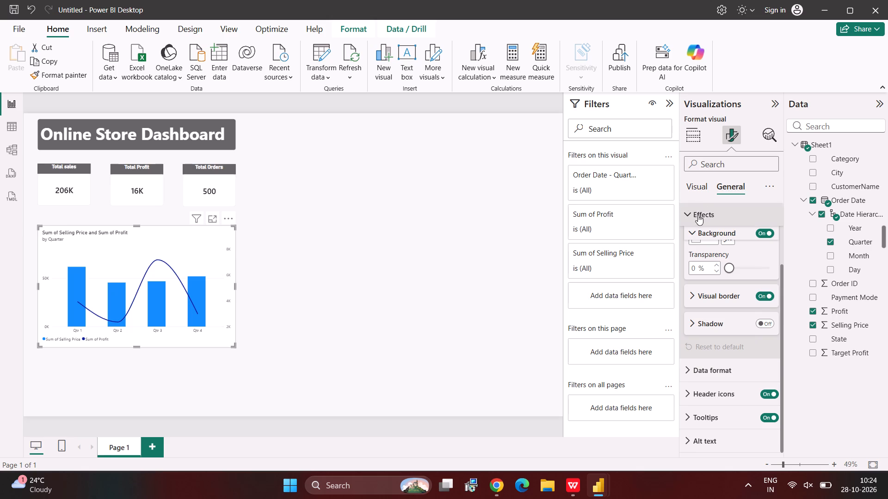
{"action": "left_click", "coordinate": [703, 189]}
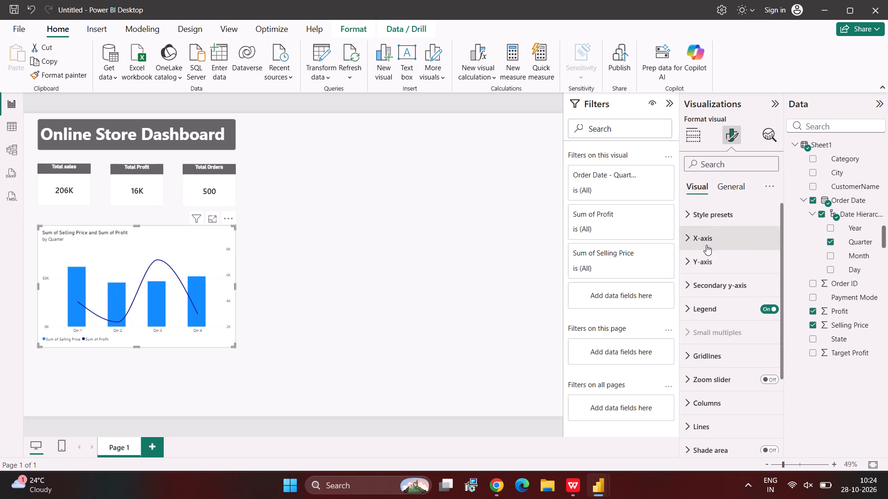
{"action": "scroll", "coordinate": [742, 354], "scroll_direction": "down", "scroll_amount": 5}
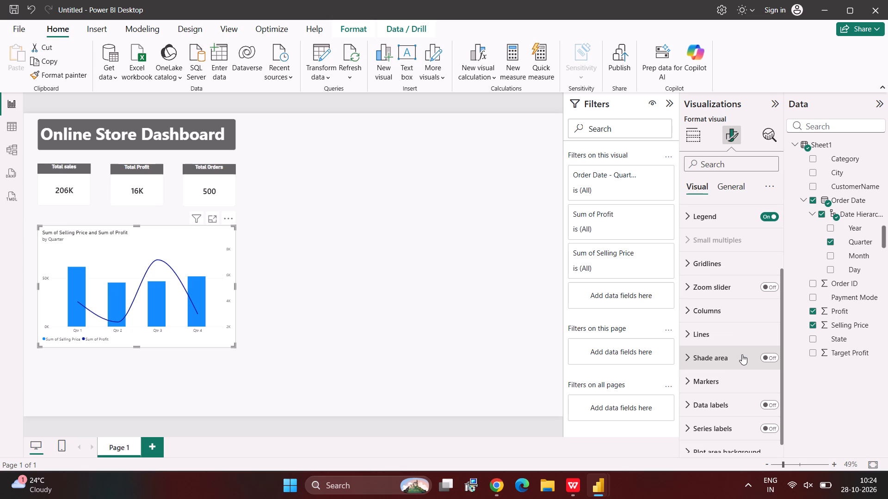
{"action": "scroll", "coordinate": [742, 354], "scroll_direction": "up", "scroll_amount": 2}
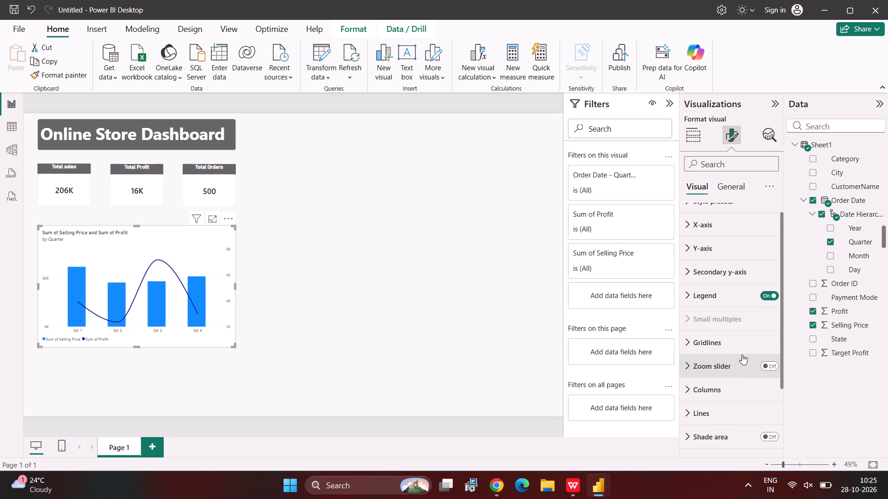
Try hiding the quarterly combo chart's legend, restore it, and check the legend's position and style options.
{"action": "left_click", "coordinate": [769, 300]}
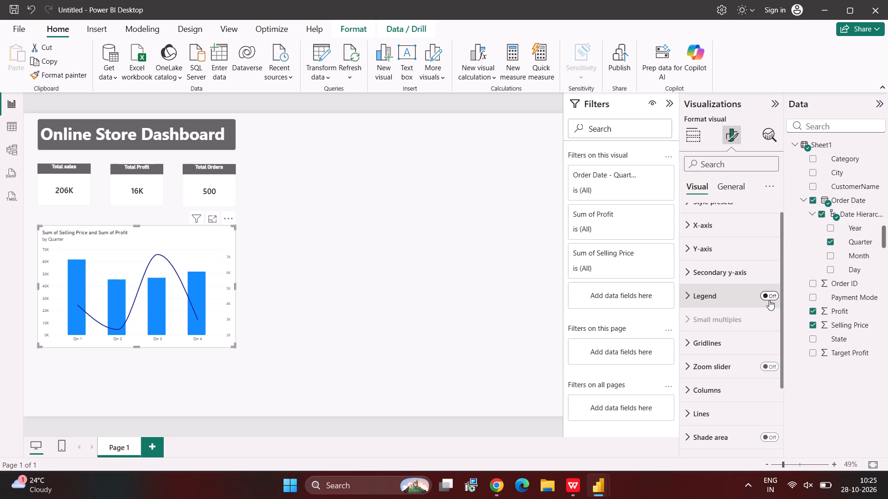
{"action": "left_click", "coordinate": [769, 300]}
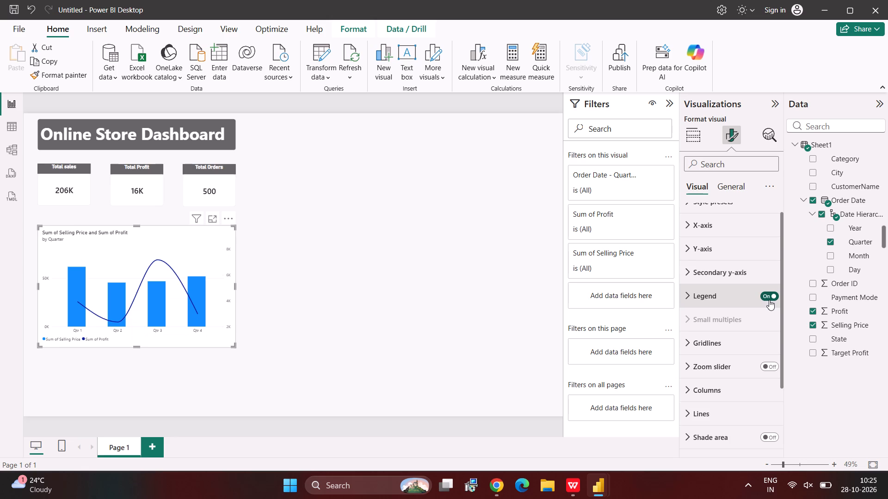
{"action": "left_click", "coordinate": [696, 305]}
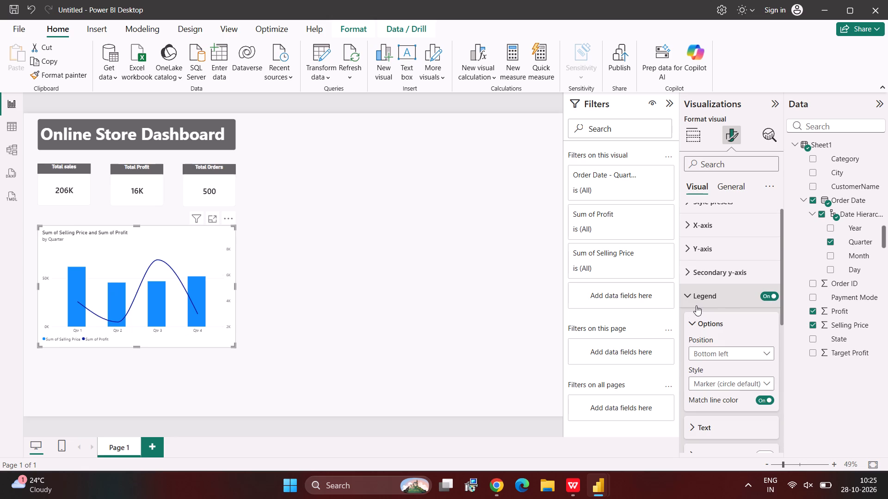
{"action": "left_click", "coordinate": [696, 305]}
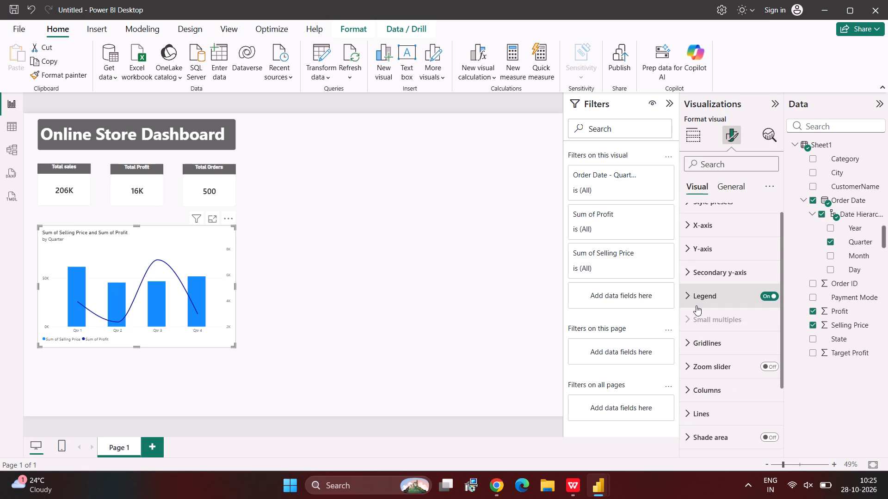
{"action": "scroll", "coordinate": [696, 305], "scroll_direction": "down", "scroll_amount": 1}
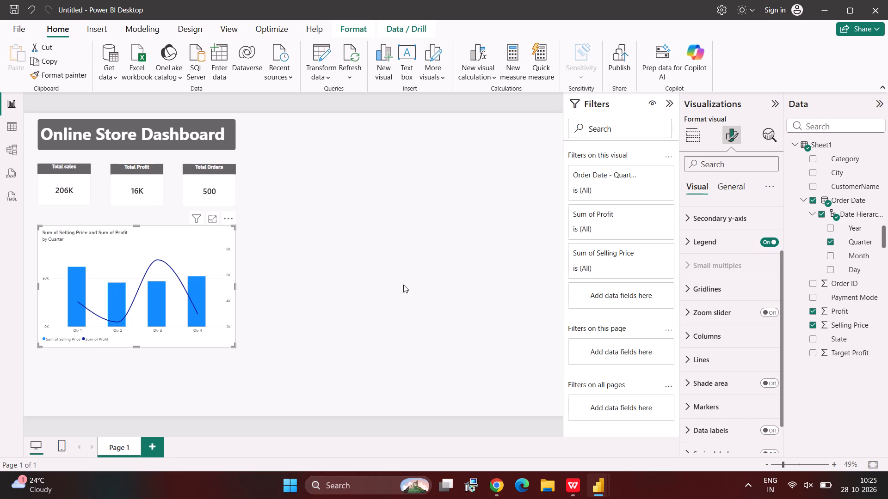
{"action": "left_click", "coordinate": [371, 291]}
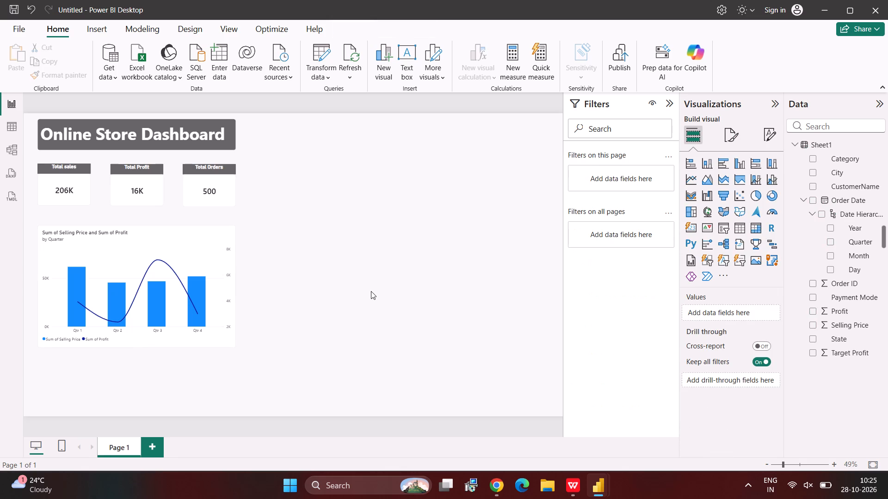
Open the formatting options of the quarterly Selling Price and Profit chart.
{"action": "left_click", "coordinate": [133, 255]}
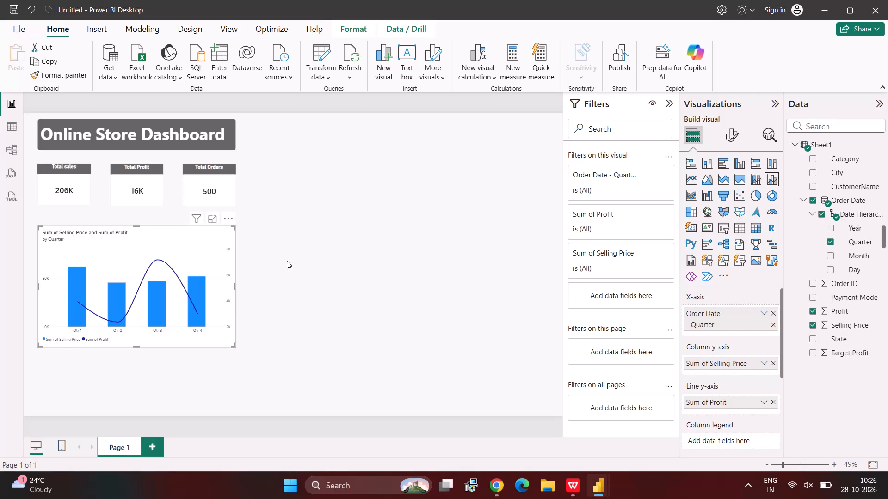
{"action": "left_click", "coordinate": [204, 267]}
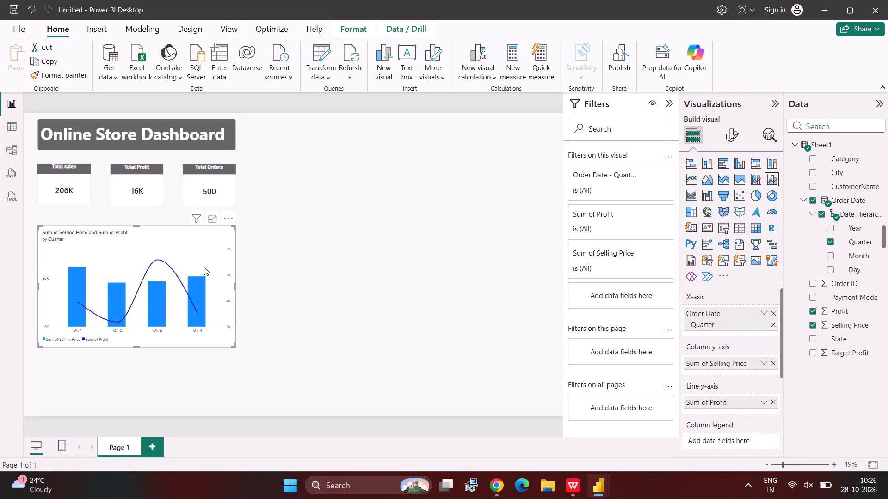
{"action": "left_click", "coordinate": [731, 144]}
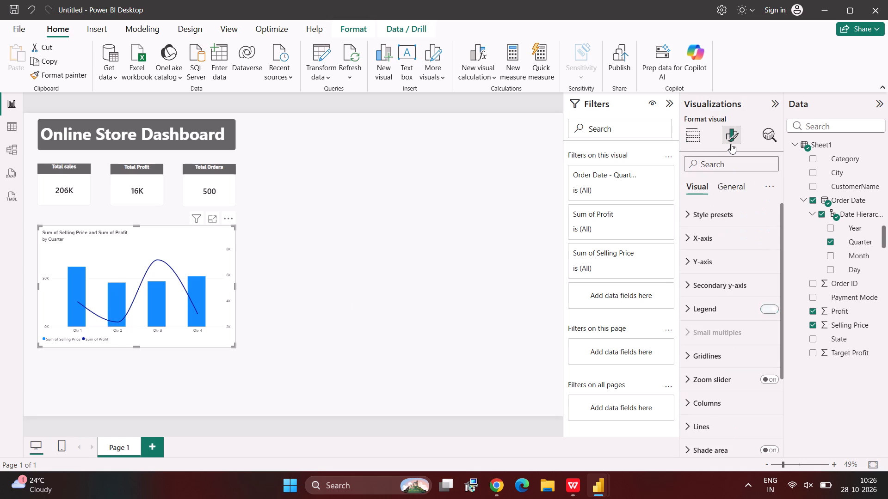
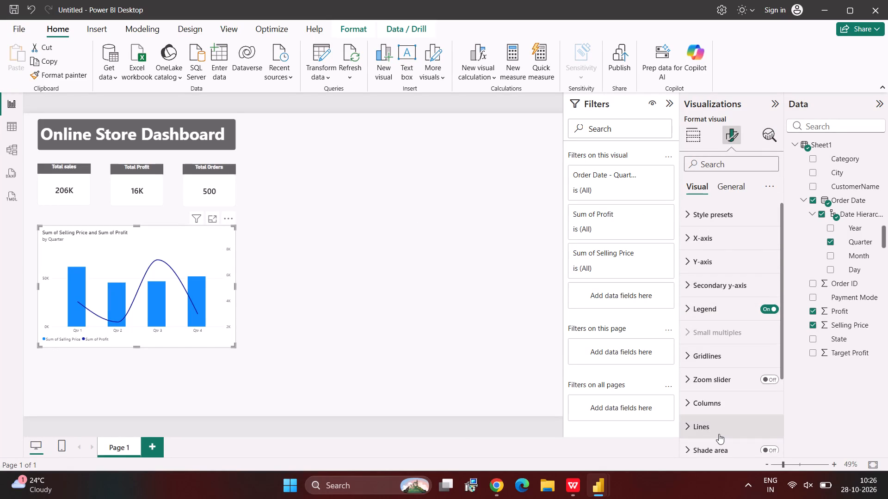
Recolour the quarterly chart's Profit line to bright green, #2AFF00.
{"action": "scroll", "coordinate": [719, 434], "scroll_direction": "down", "scroll_amount": 3}
{"action": "left_click", "coordinate": [708, 327]}
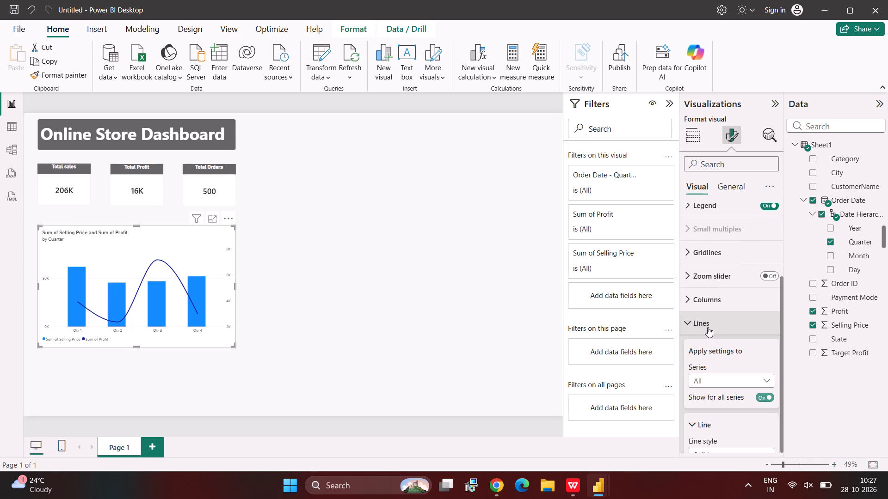
{"action": "scroll", "coordinate": [708, 327], "scroll_direction": "down", "scroll_amount": 7}
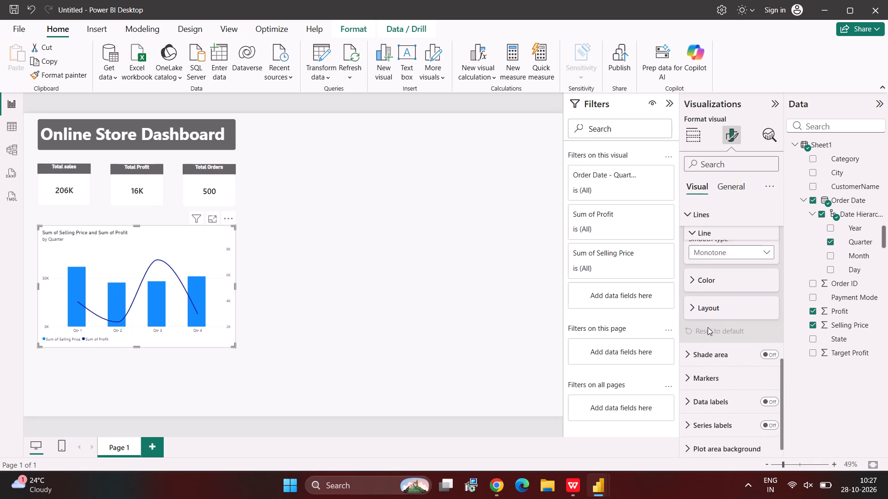
{"action": "left_click", "coordinate": [711, 277]}
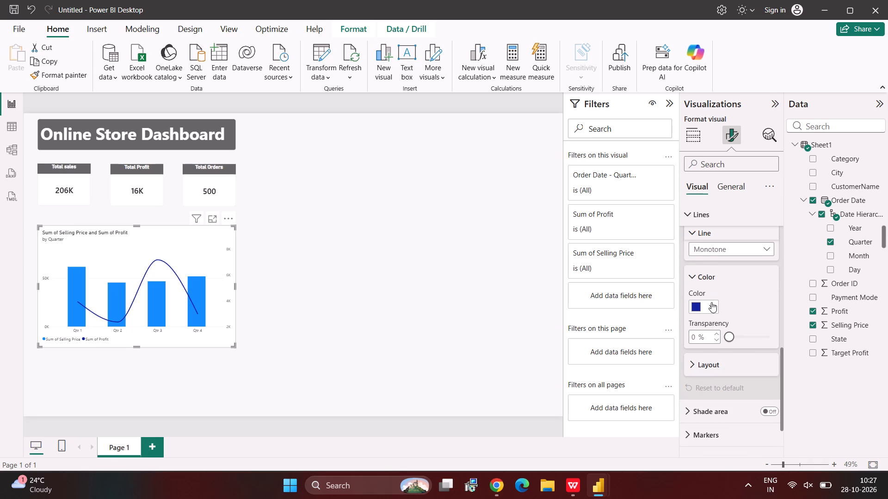
{"action": "left_click", "coordinate": [711, 304]}
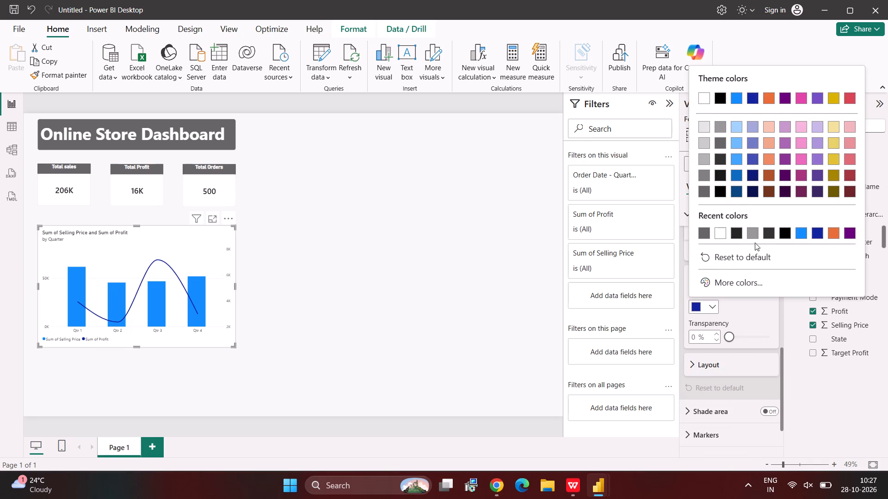
{"action": "left_click", "coordinate": [712, 283]}
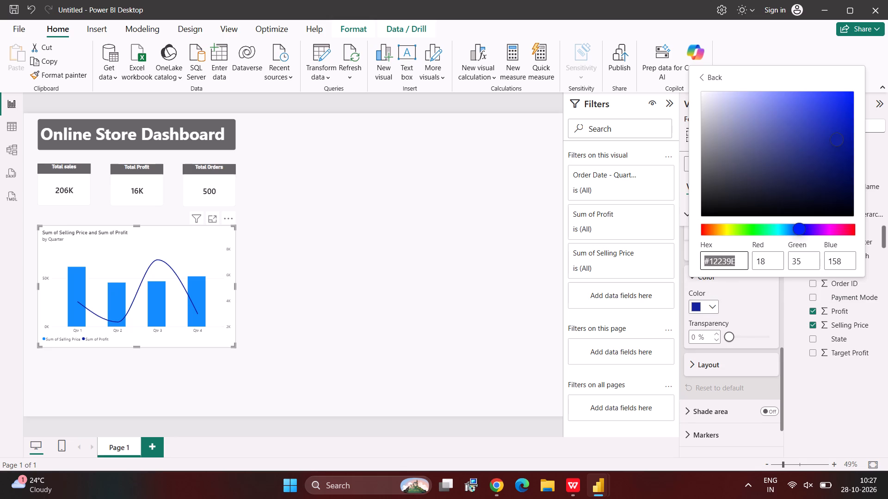
{"action": "left_click", "coordinate": [741, 225]}
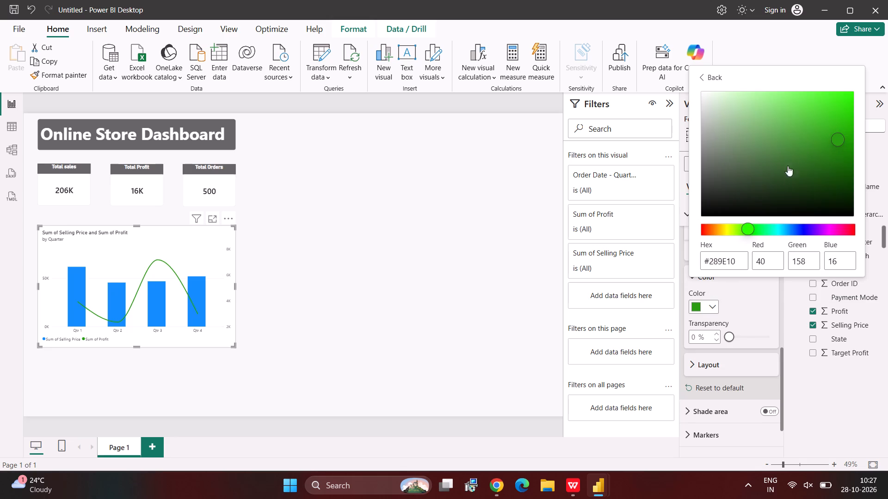
{"action": "left_click_drag", "start_coordinate": [836, 136], "coordinate": [814, 120]}
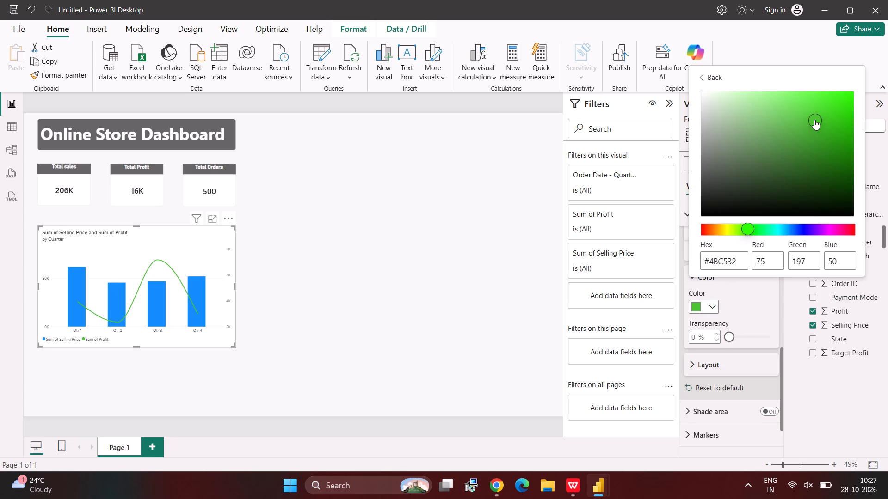
{"action": "left_click_drag", "start_coordinate": [814, 120], "coordinate": [721, 225]}
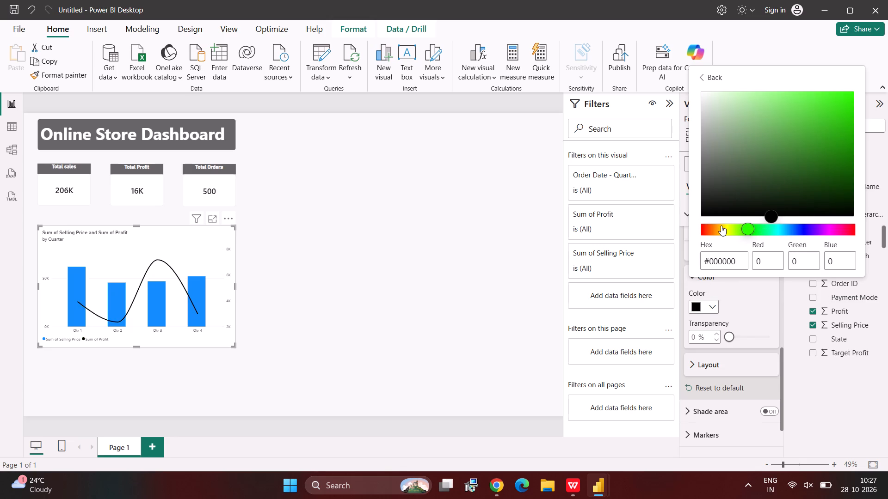
{"action": "left_click_drag", "start_coordinate": [721, 225], "coordinate": [851, 80]}
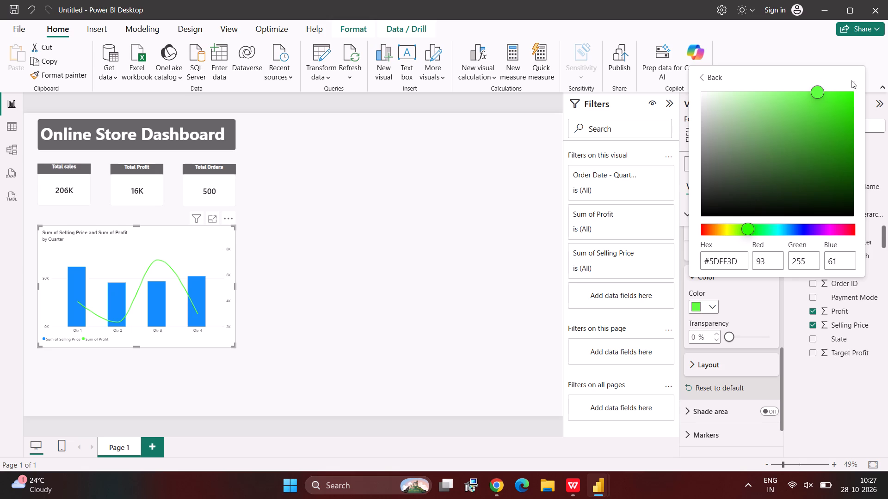
{"action": "left_click_drag", "start_coordinate": [851, 80], "coordinate": [861, 82]}
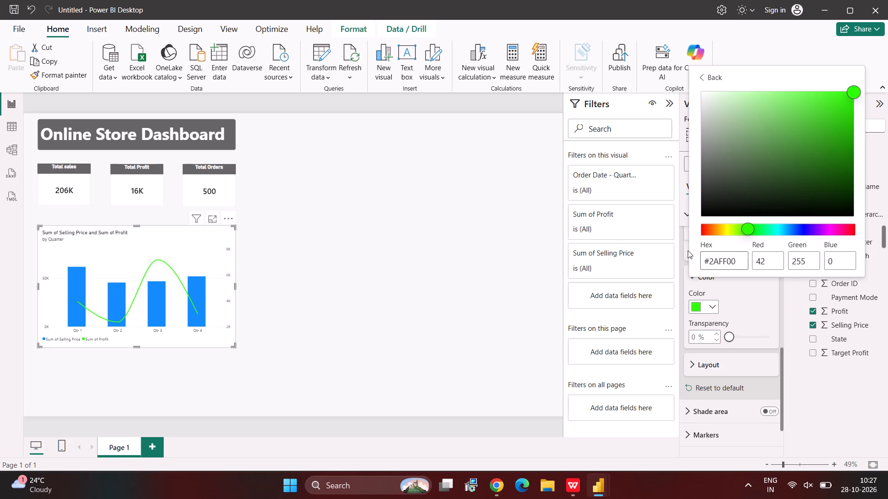
{"action": "left_click", "coordinate": [522, 267]}
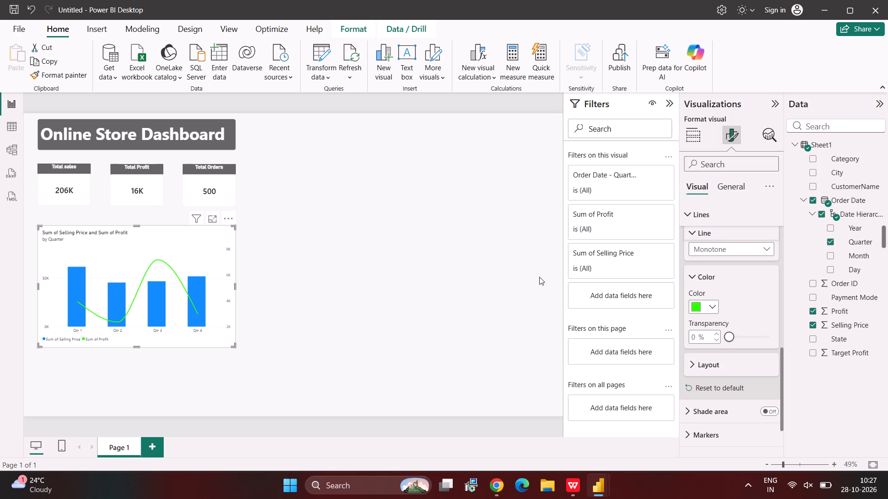
Turn on the shade area under the Profit line, matching the line color, with area transparency of about 67%.
{"action": "scroll", "coordinate": [750, 330], "scroll_direction": "down", "scroll_amount": 1}
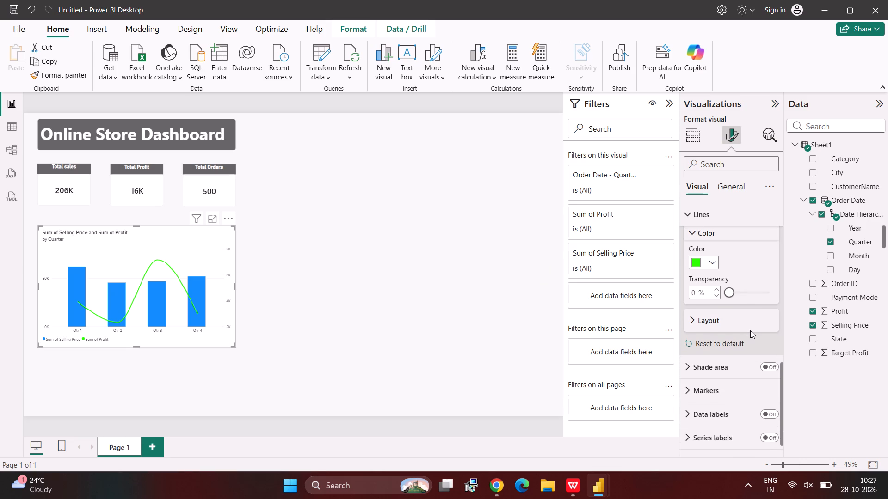
{"action": "left_click", "coordinate": [716, 360]}
{"action": "scroll", "coordinate": [716, 360], "scroll_direction": "down", "scroll_amount": 2}
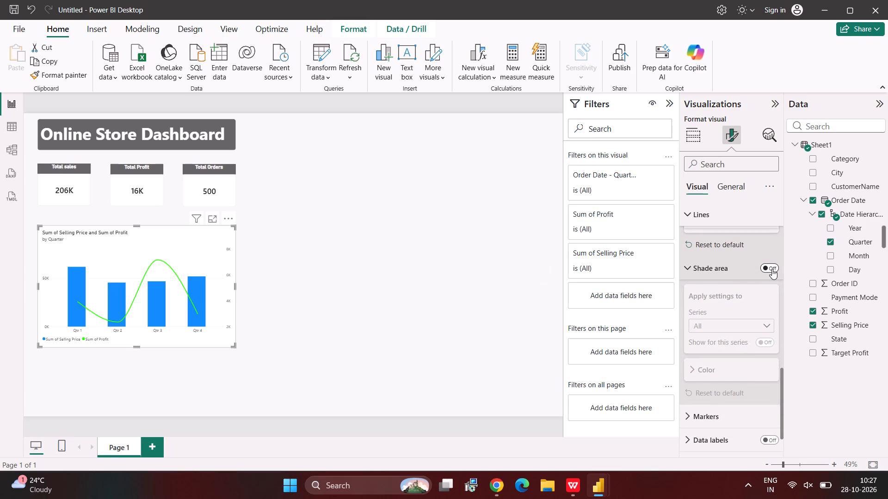
{"action": "left_click", "coordinate": [772, 269]}
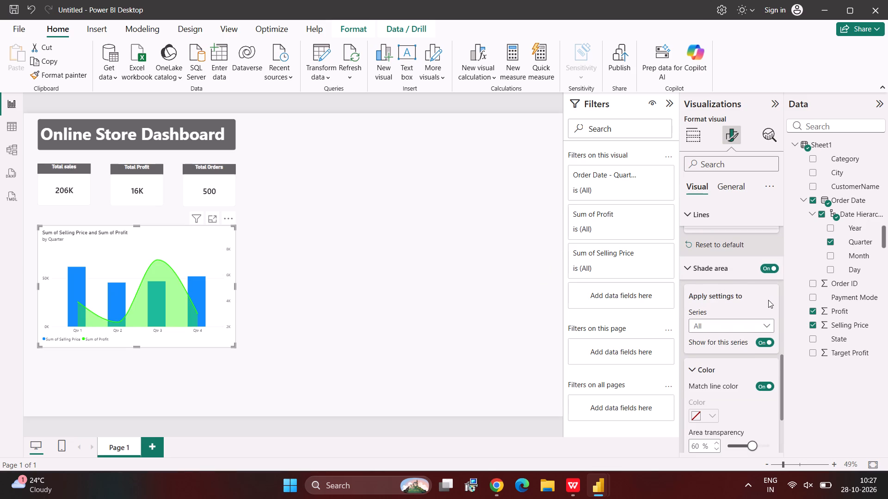
{"action": "scroll", "coordinate": [731, 384], "scroll_direction": "down", "scroll_amount": 1}
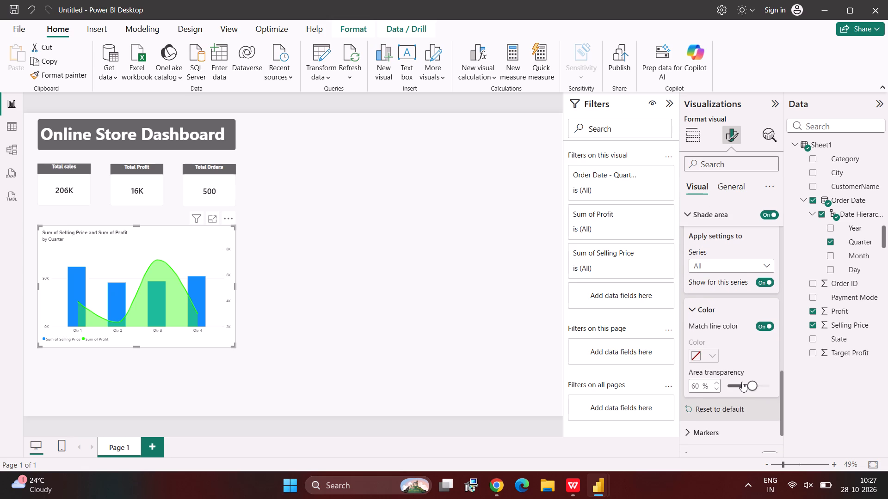
{"action": "left_click_drag", "start_coordinate": [751, 385], "coordinate": [737, 392]}
{"action": "left_click_drag", "start_coordinate": [737, 392], "coordinate": [764, 389]}
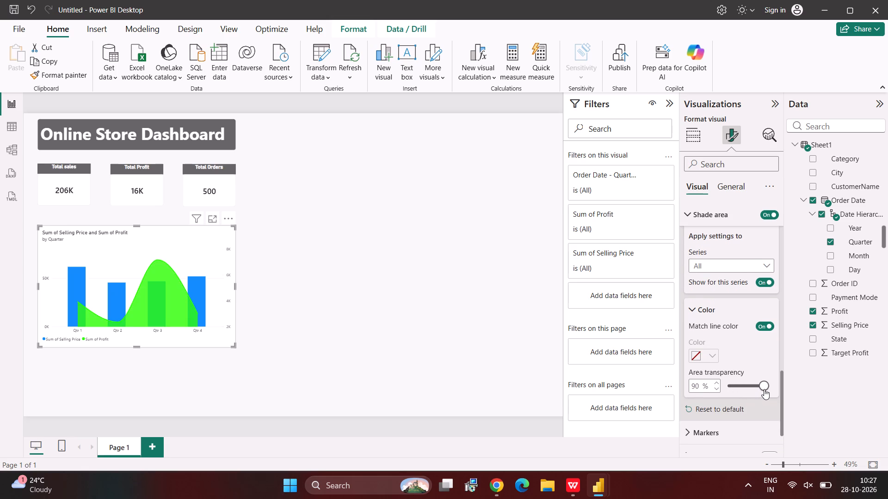
{"action": "left_click_drag", "start_coordinate": [764, 389], "coordinate": [758, 390]}
{"action": "left_click", "coordinate": [758, 390]}
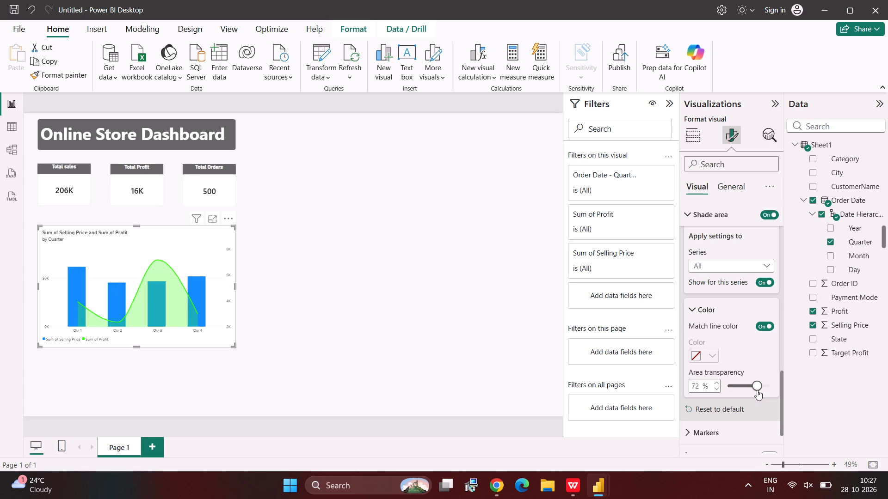
{"action": "left_click", "coordinate": [757, 390]}
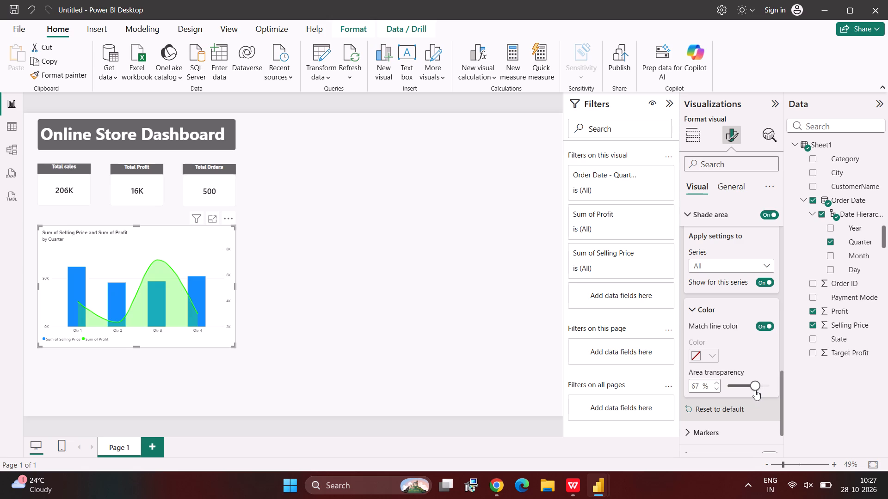
{"action": "left_click", "coordinate": [755, 390]}
{"action": "left_click", "coordinate": [489, 259]}
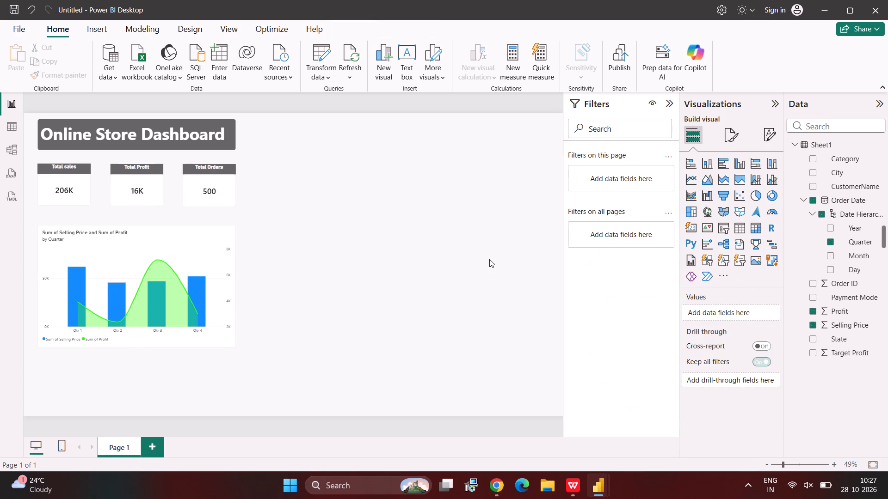
Reopen the quarterly chart's visual formatting and show line markers for all categories.
{"action": "left_click", "coordinate": [221, 265]}
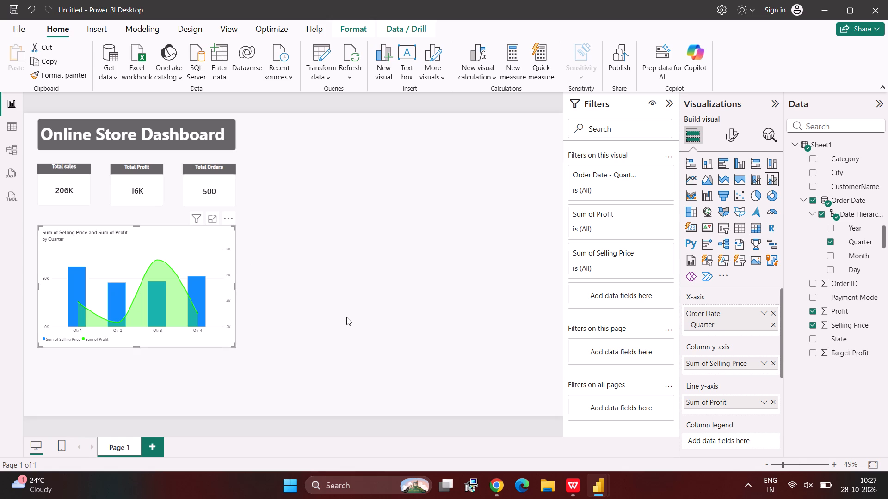
{"action": "left_click", "coordinate": [740, 135]}
{"action": "scroll", "coordinate": [705, 366], "scroll_direction": "down", "scroll_amount": 3}
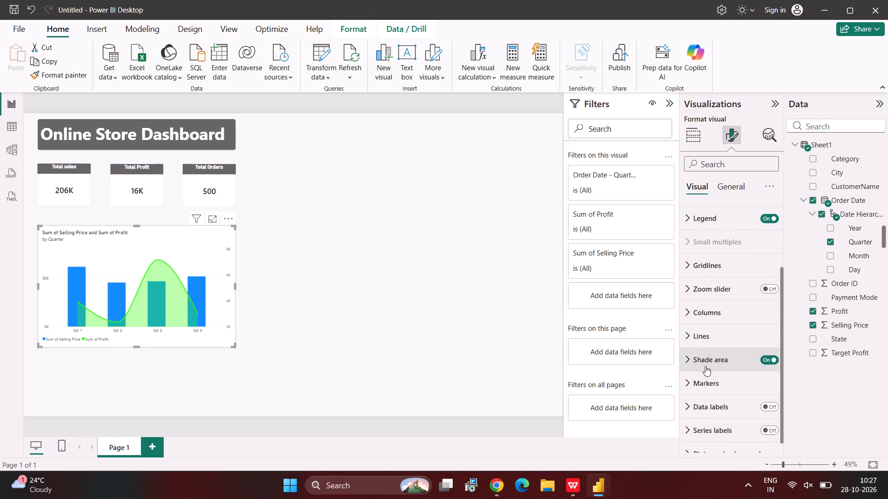
{"action": "scroll", "coordinate": [705, 366], "scroll_direction": "down", "scroll_amount": 2}
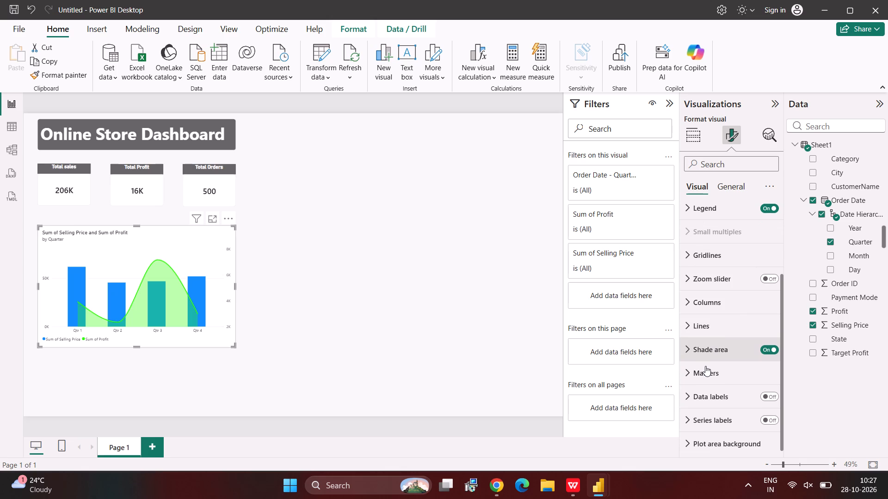
{"action": "scroll", "coordinate": [705, 366], "scroll_direction": "down", "scroll_amount": 3}
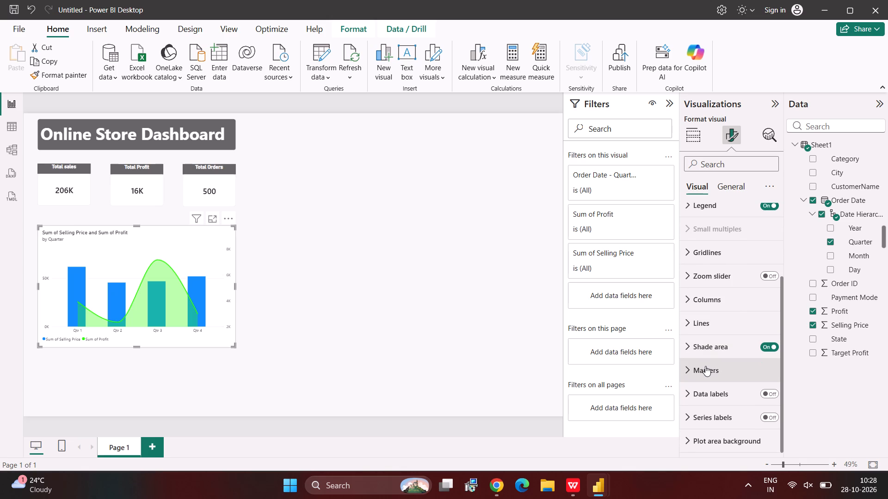
{"action": "scroll", "coordinate": [705, 366], "scroll_direction": "down", "scroll_amount": 1}
{"action": "left_click", "coordinate": [708, 371]}
{"action": "scroll", "coordinate": [713, 392], "scroll_direction": "down", "scroll_amount": 1}
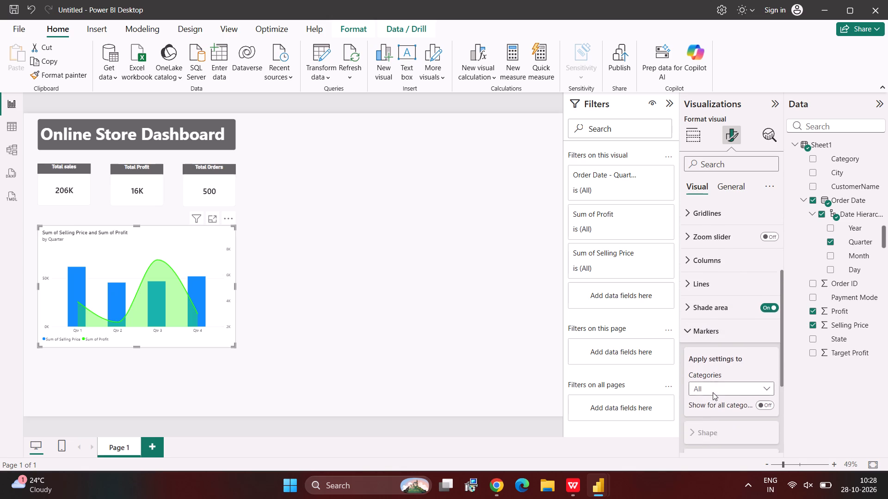
{"action": "scroll", "coordinate": [713, 392], "scroll_direction": "down", "scroll_amount": 3}
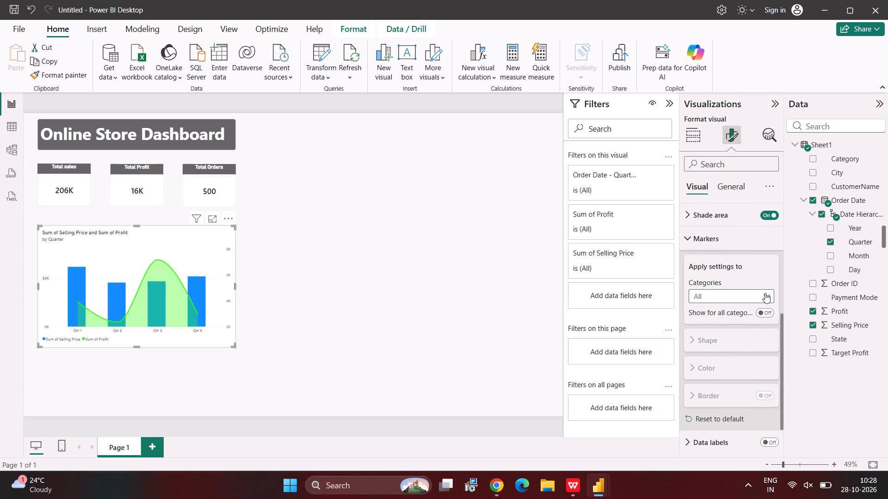
{"action": "left_click", "coordinate": [765, 293]}
{"action": "left_click", "coordinate": [741, 306]}
{"action": "left_click", "coordinate": [765, 312]}
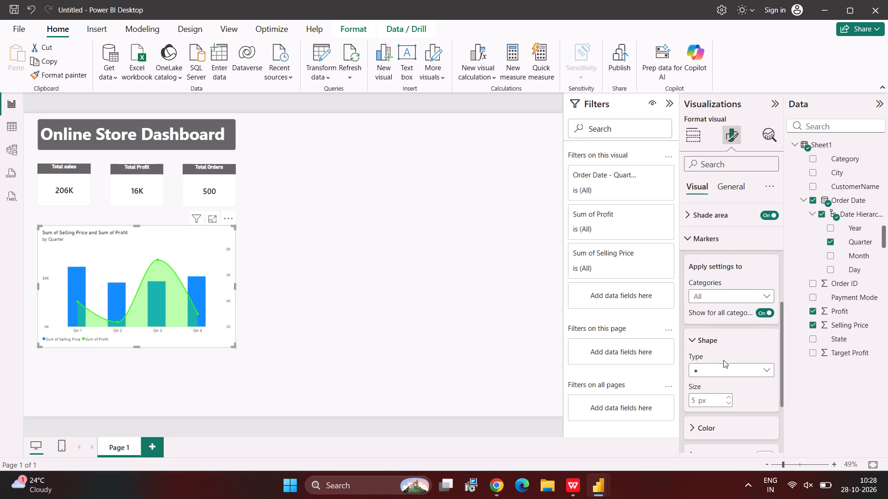
Turn on the border for the Profit line's markers.
{"action": "scroll", "coordinate": [723, 360], "scroll_direction": "down", "scroll_amount": 2}
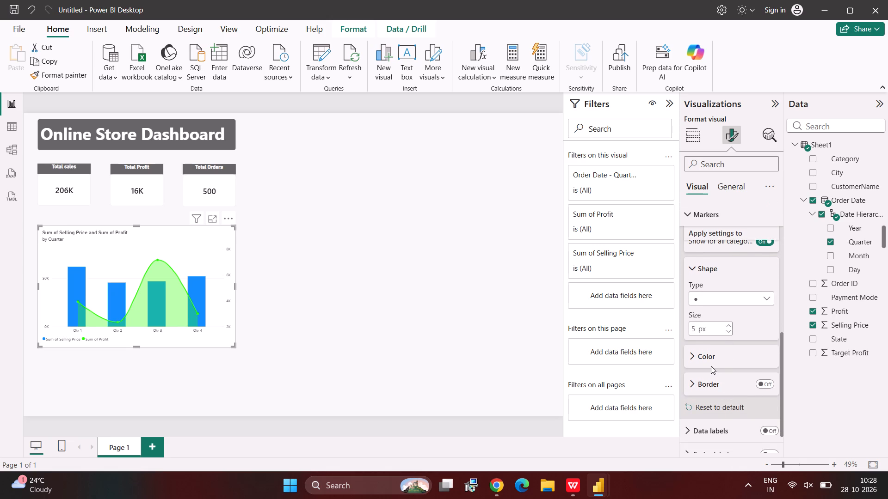
{"action": "left_click", "coordinate": [711, 366]}
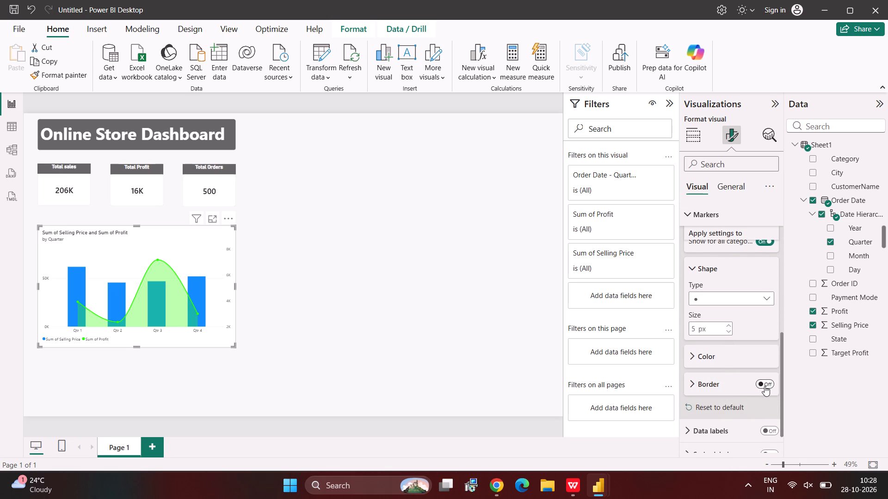
{"action": "left_click", "coordinate": [765, 385]}
Set the Profit line's marker color to the blue theme color #118DFF.
{"action": "scroll", "coordinate": [719, 388], "scroll_direction": "down", "scroll_amount": 1}
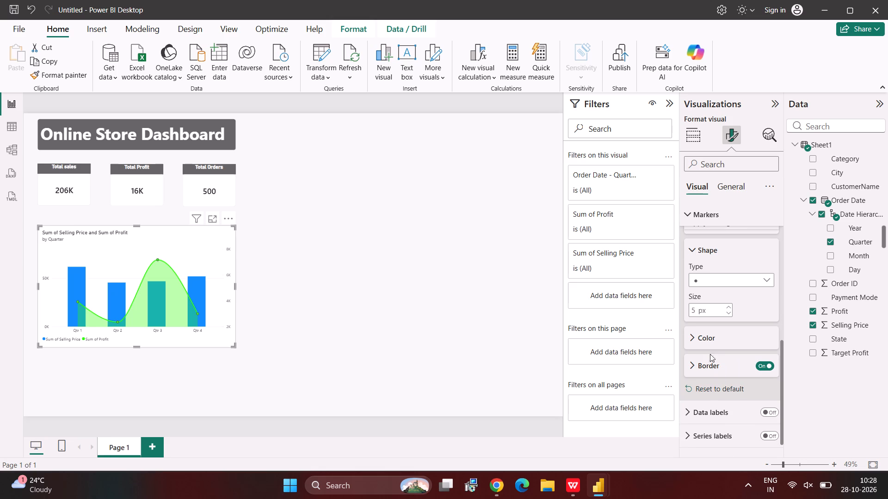
{"action": "left_click", "coordinate": [707, 339]}
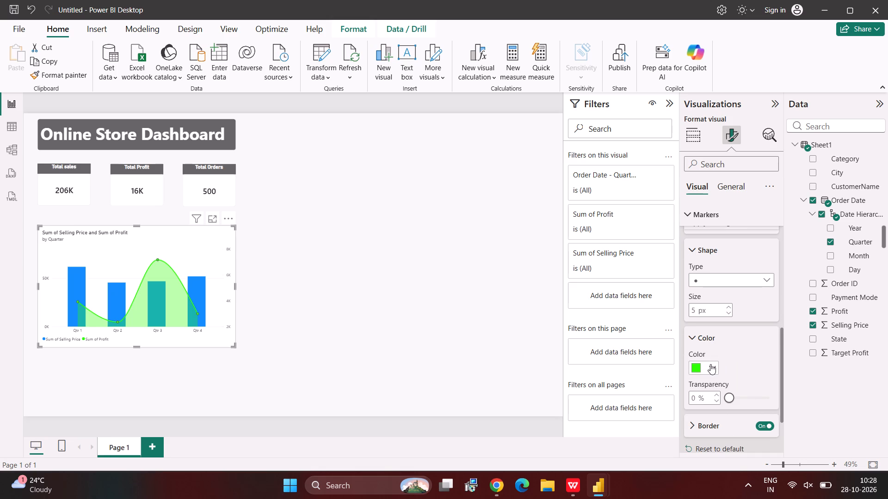
{"action": "left_click", "coordinate": [710, 364]}
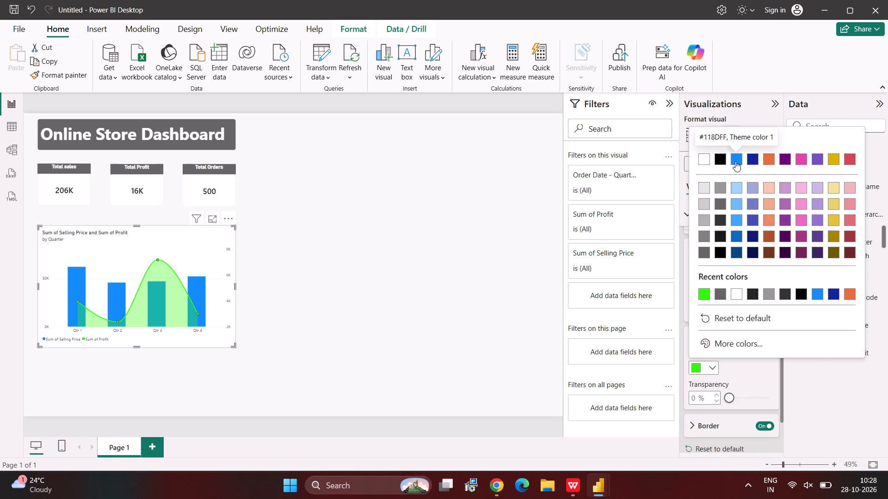
{"action": "left_click", "coordinate": [735, 161]}
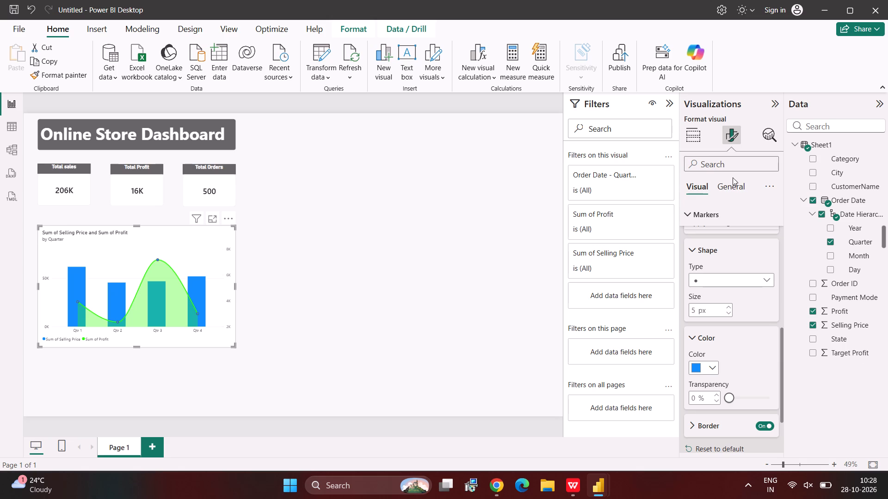
Change the Profit line's marker shape to a square.
{"action": "scroll", "coordinate": [725, 348], "scroll_direction": "down", "scroll_amount": 1}
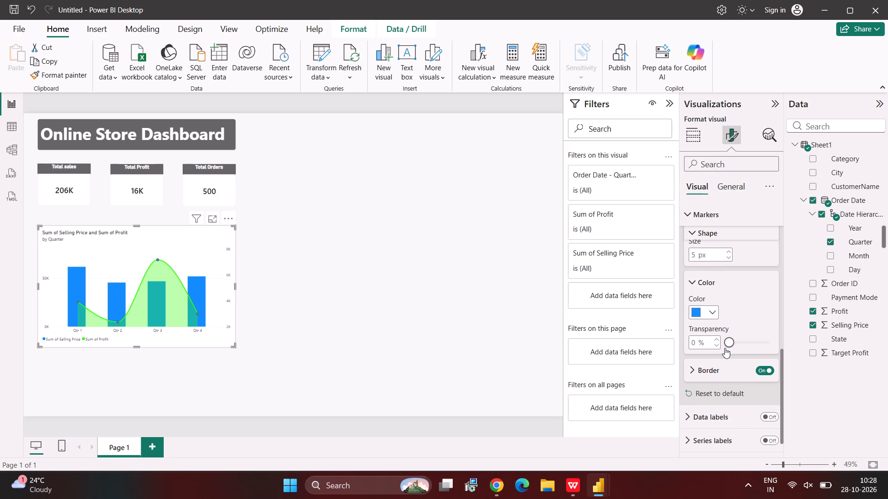
{"action": "scroll", "coordinate": [725, 348], "scroll_direction": "down", "scroll_amount": 1}
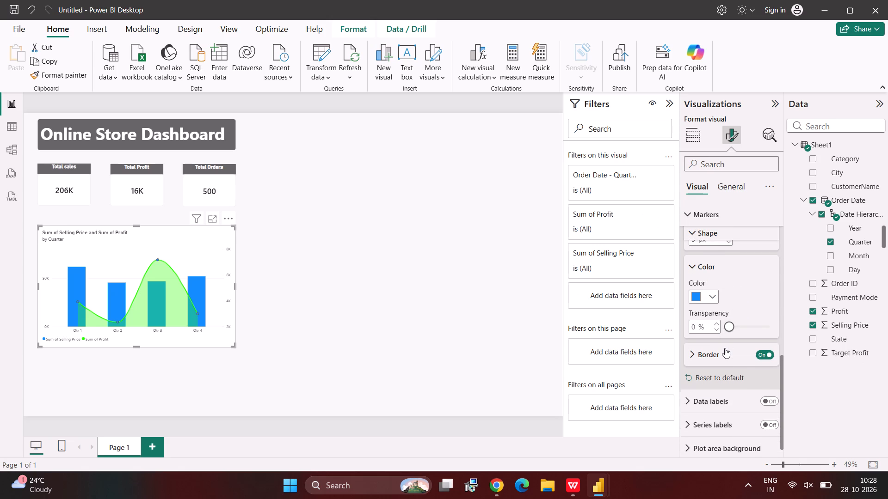
{"action": "scroll", "coordinate": [725, 348], "scroll_direction": "down", "scroll_amount": 1}
{"action": "scroll", "coordinate": [725, 348], "scroll_direction": "up", "scroll_amount": 3}
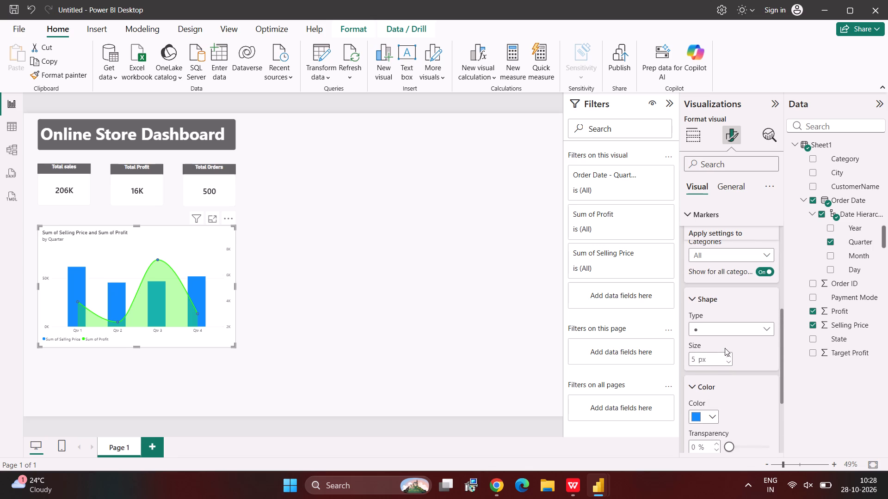
{"action": "left_click", "coordinate": [757, 333]}
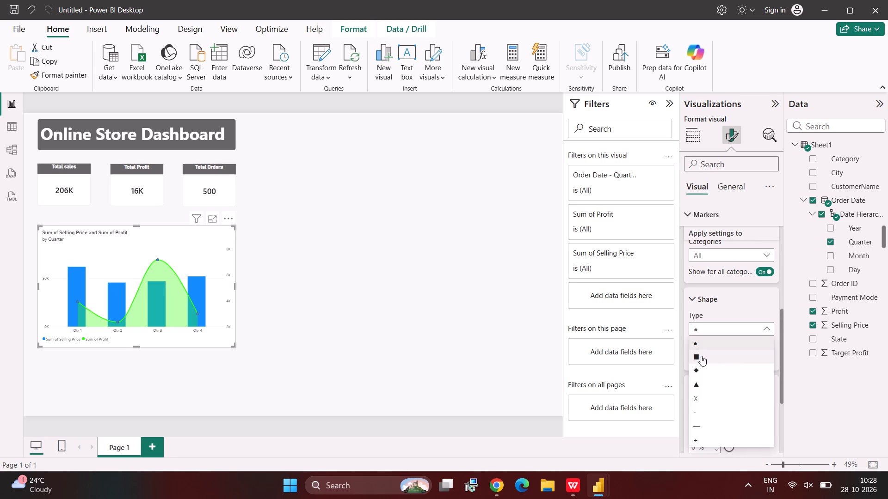
{"action": "left_click", "coordinate": [700, 356]}
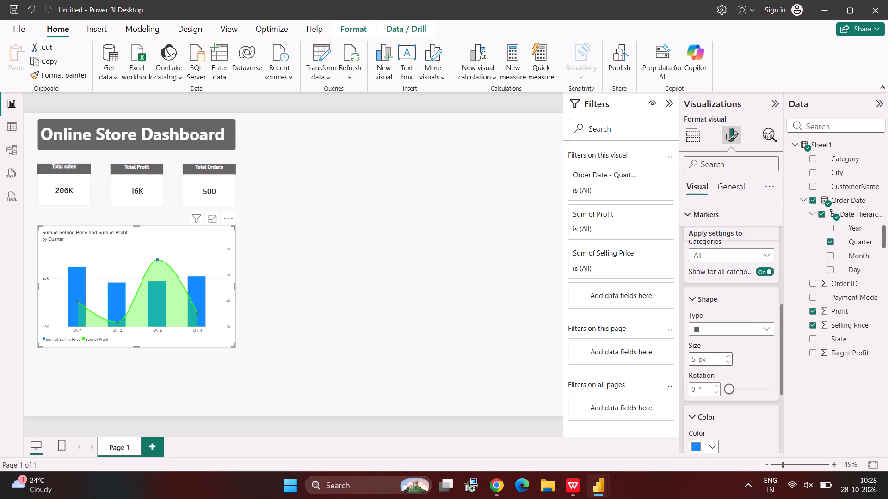
Set the Profit line's marker size to 10 px.
{"action": "scroll", "coordinate": [700, 356], "scroll_direction": "up", "scroll_amount": 2}
{"action": "scroll", "coordinate": [705, 377], "scroll_direction": "down", "scroll_amount": 1}
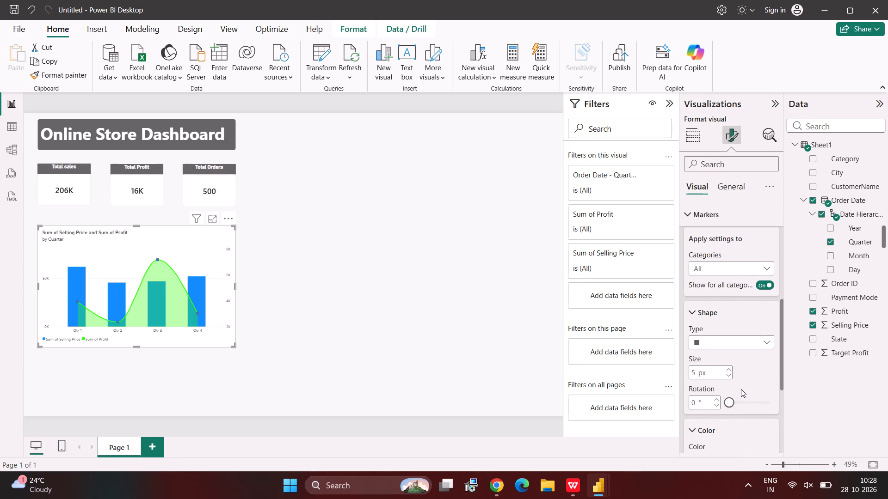
{"action": "scroll", "coordinate": [741, 389], "scroll_direction": "down", "scroll_amount": 1}
{"action": "left_click", "coordinate": [697, 359]}
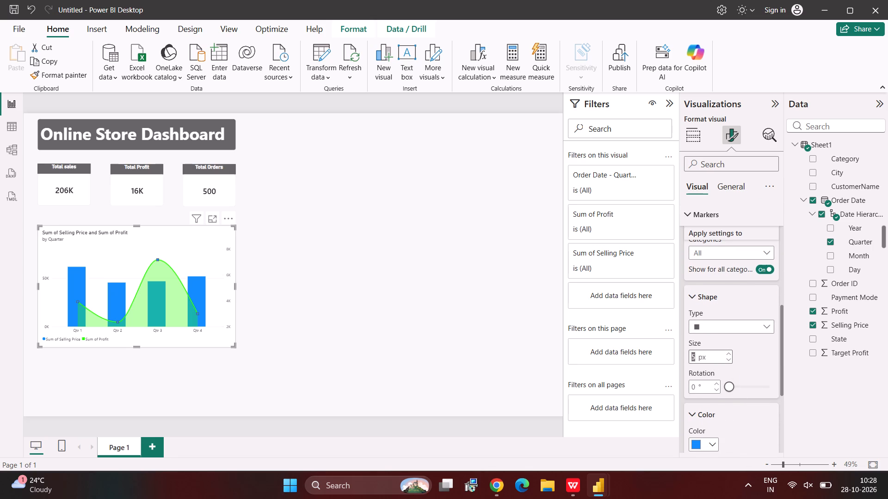
{"action": "key", "text": "BackSpace"}
{"action": "type", "text": "10"}
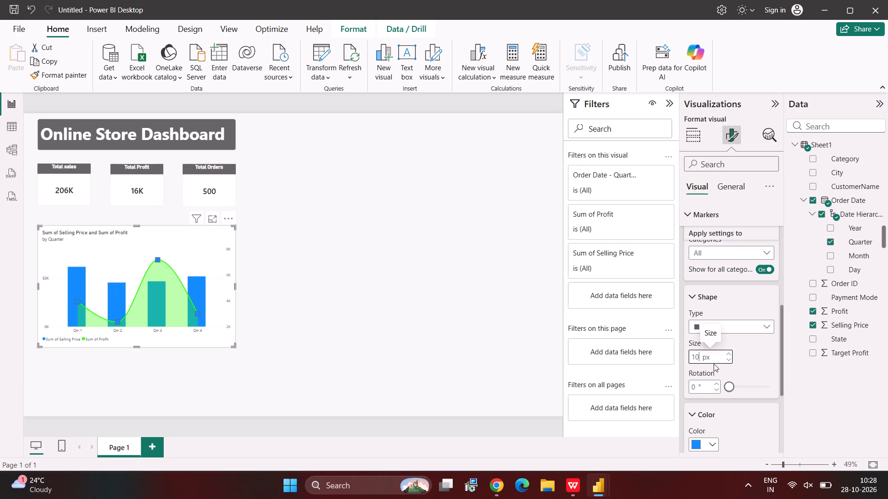
Give the Profit line's markers the custom green color #01B948 and deselect the quarterly chart.
{"action": "left_click", "coordinate": [708, 442]}
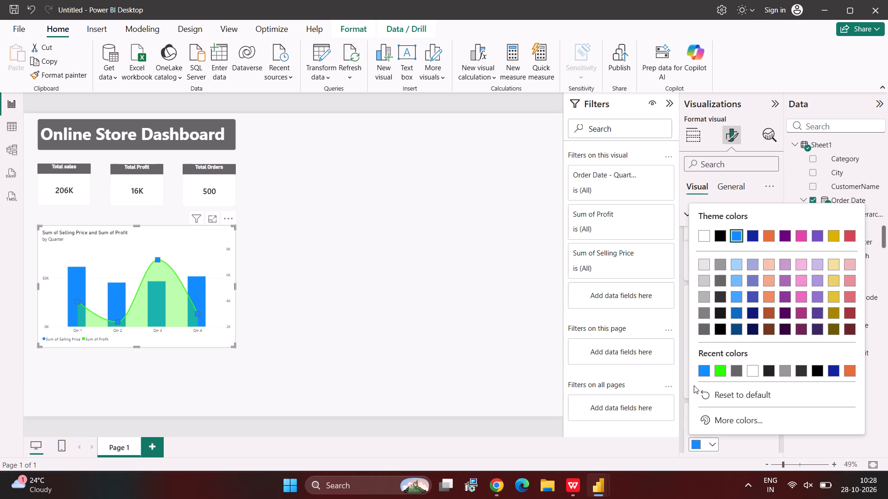
{"action": "left_click", "coordinate": [712, 420]}
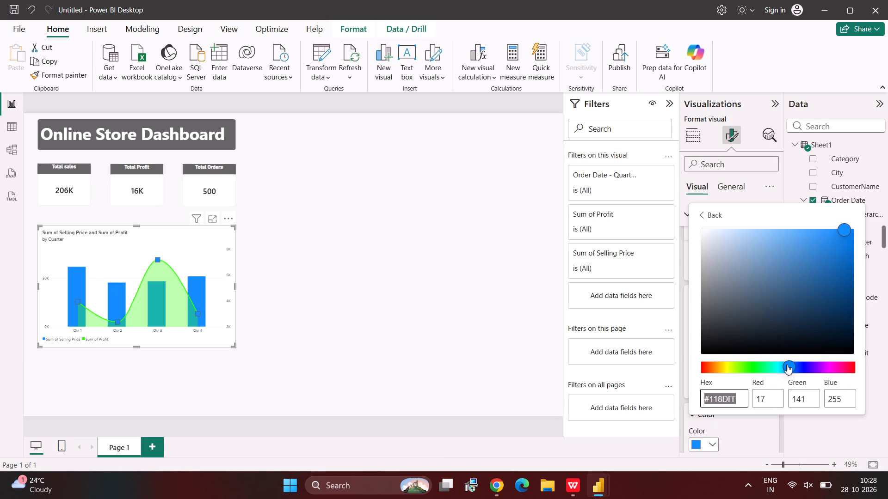
{"action": "left_click_drag", "start_coordinate": [787, 365], "coordinate": [755, 367]}
{"action": "left_click_drag", "start_coordinate": [843, 229], "coordinate": [847, 274]}
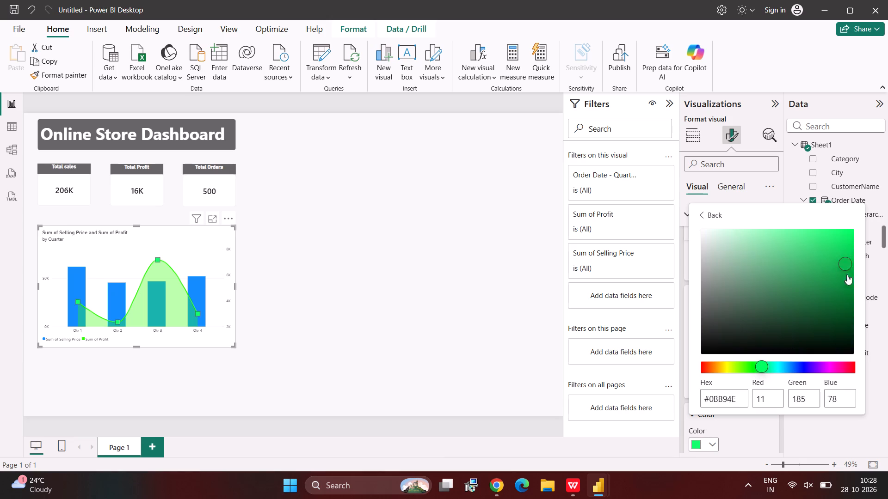
{"action": "left_click_drag", "start_coordinate": [847, 274], "coordinate": [861, 303]}
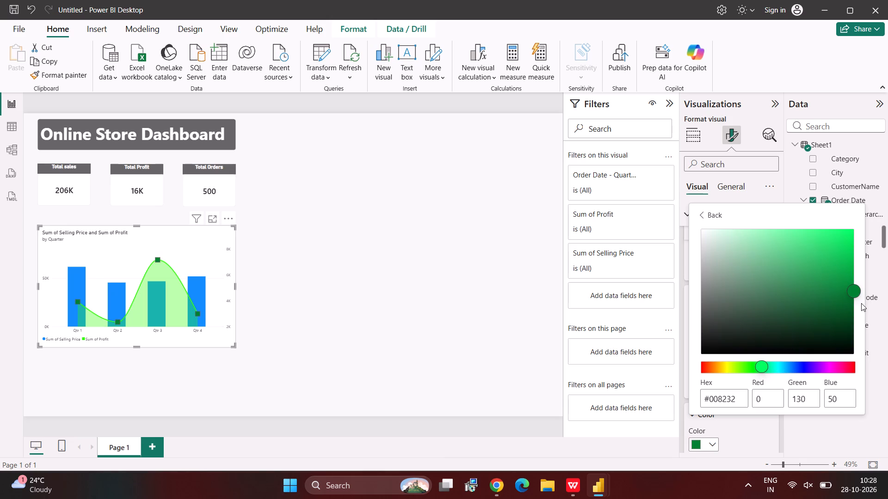
{"action": "left_click_drag", "start_coordinate": [861, 303], "coordinate": [859, 281]}
{"action": "left_click_drag", "start_coordinate": [859, 281], "coordinate": [859, 262]}
{"action": "left_click_drag", "start_coordinate": [857, 283], "coordinate": [852, 263]}
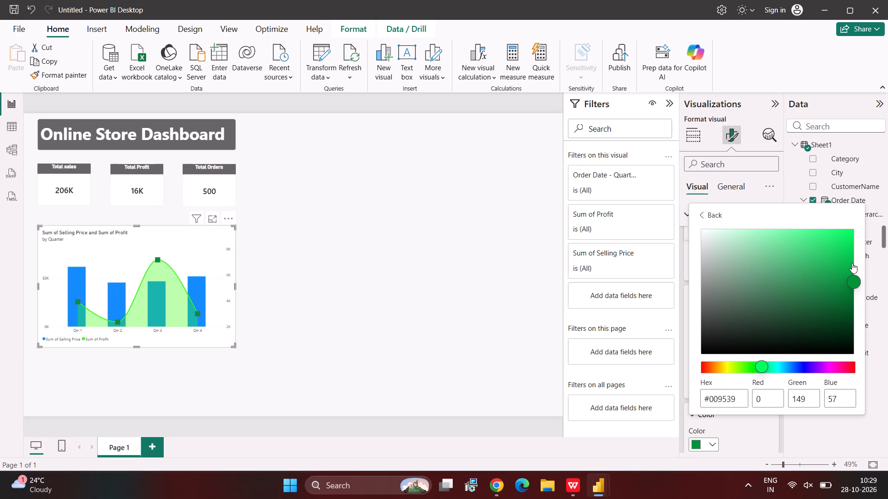
{"action": "left_click", "coordinate": [852, 263]}
{"action": "left_click", "coordinate": [852, 263]}
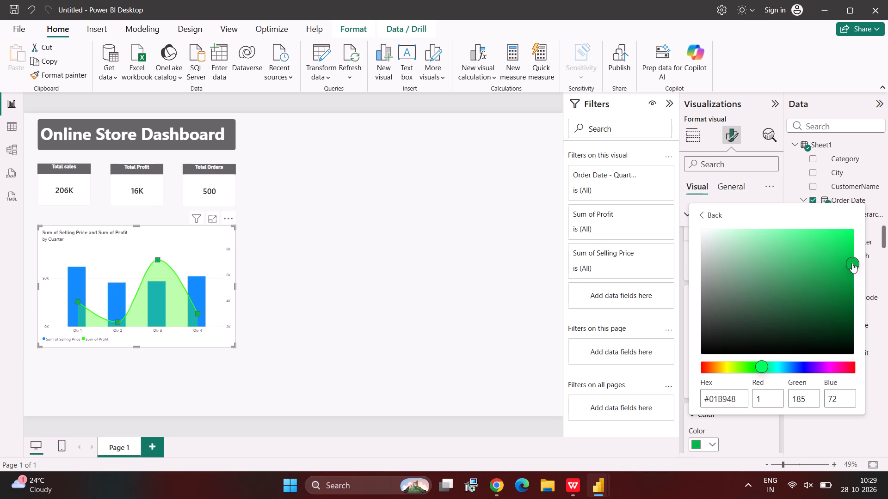
{"action": "left_click", "coordinate": [493, 262]}
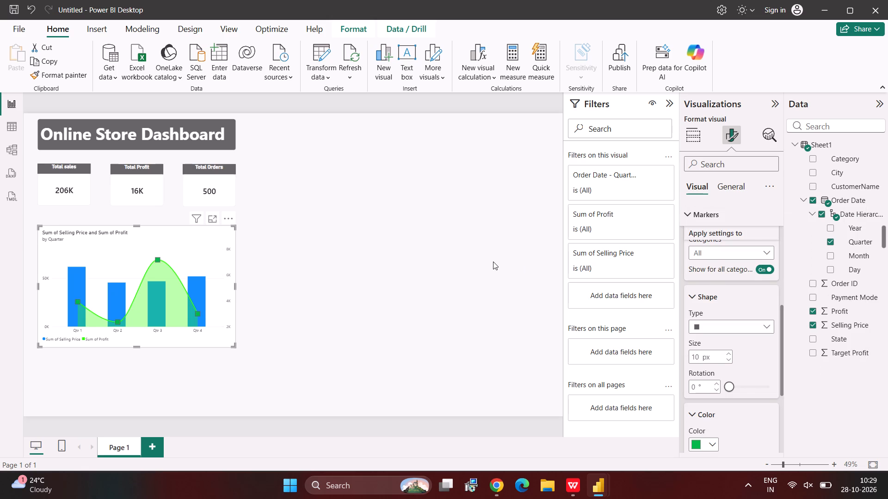
{"action": "left_click", "coordinate": [493, 262]}
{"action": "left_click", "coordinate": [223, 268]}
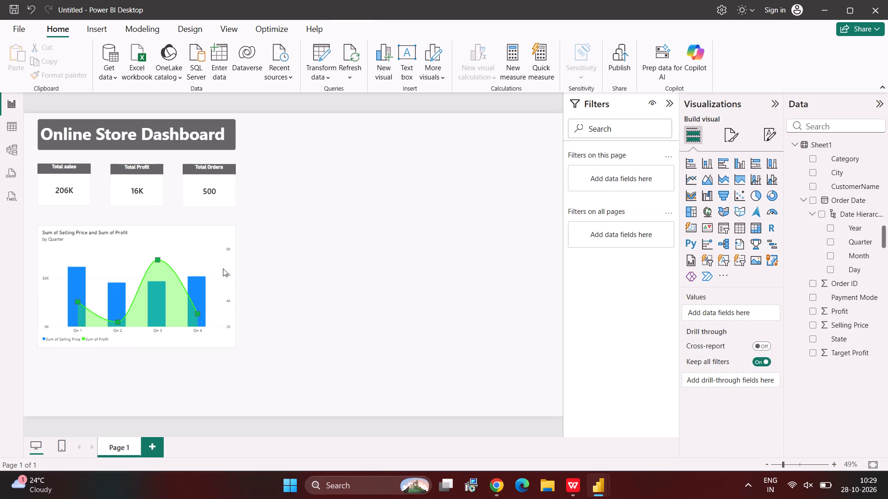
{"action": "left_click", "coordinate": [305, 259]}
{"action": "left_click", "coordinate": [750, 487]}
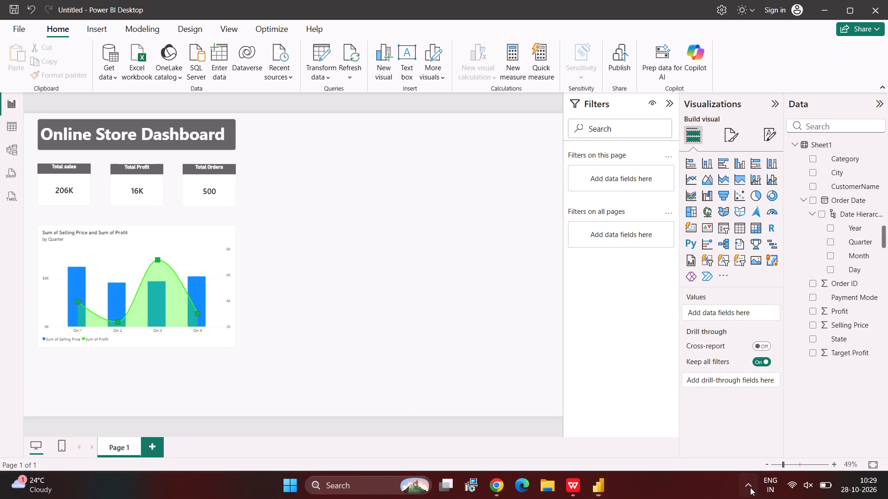
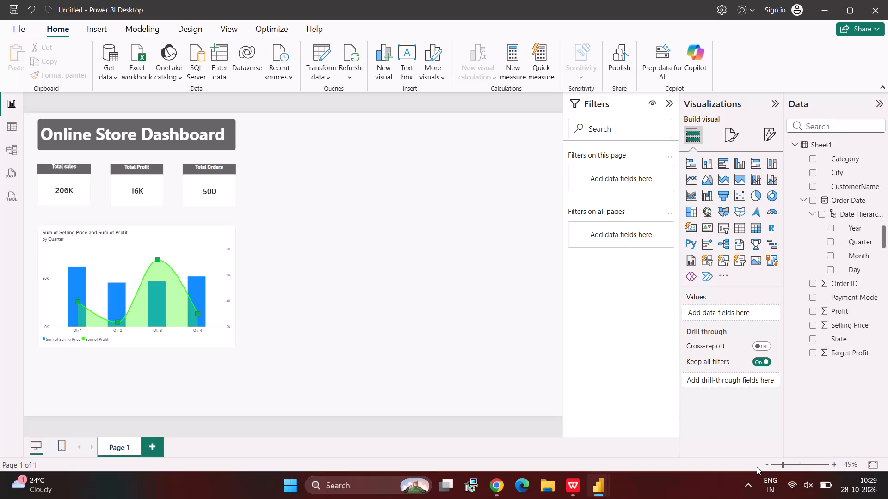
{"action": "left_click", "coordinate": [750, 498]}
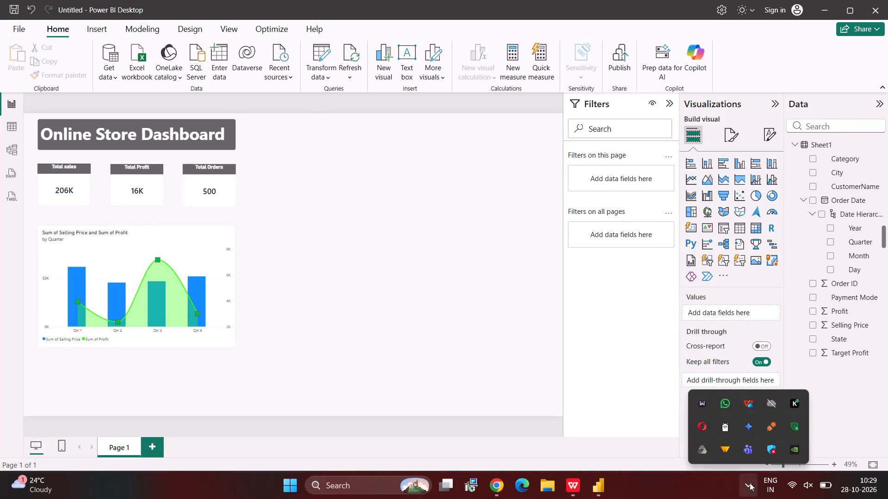
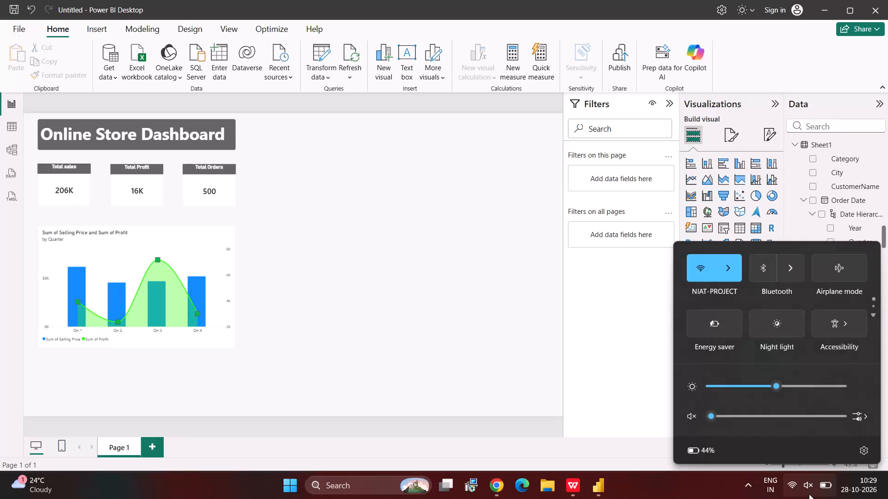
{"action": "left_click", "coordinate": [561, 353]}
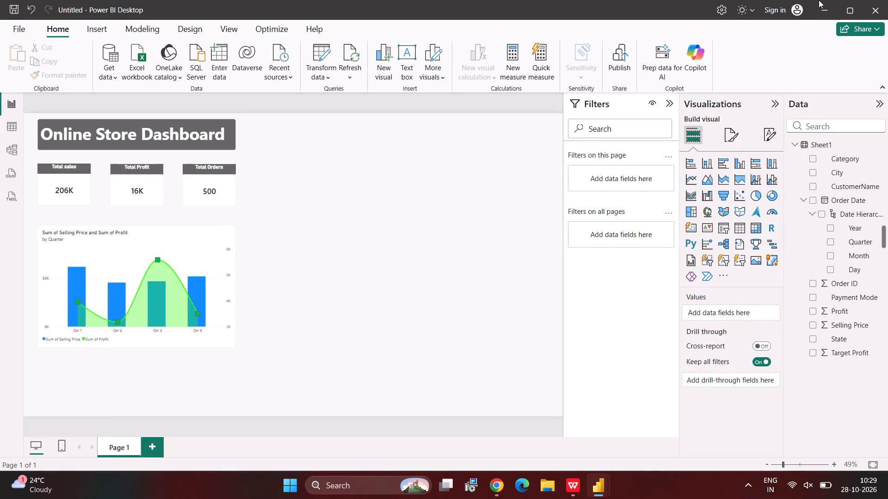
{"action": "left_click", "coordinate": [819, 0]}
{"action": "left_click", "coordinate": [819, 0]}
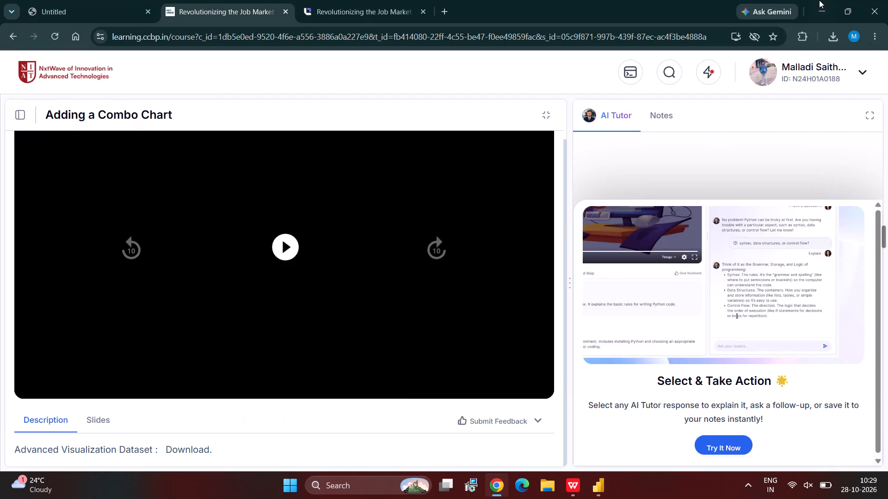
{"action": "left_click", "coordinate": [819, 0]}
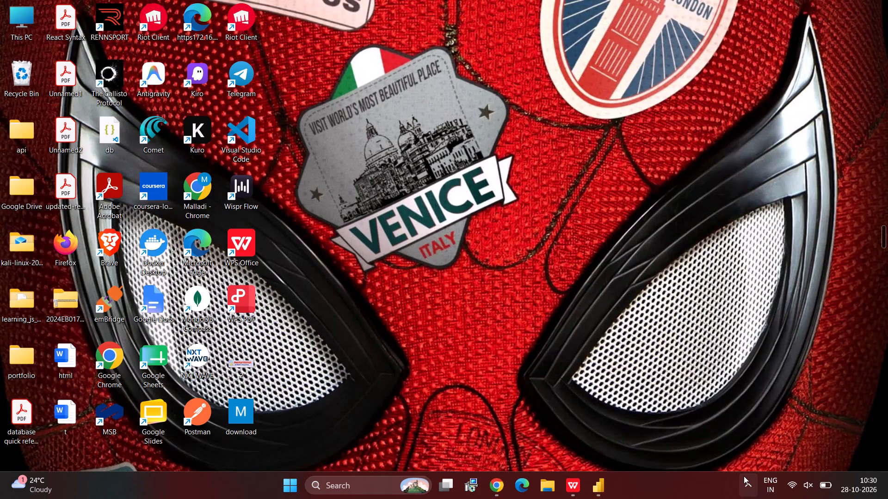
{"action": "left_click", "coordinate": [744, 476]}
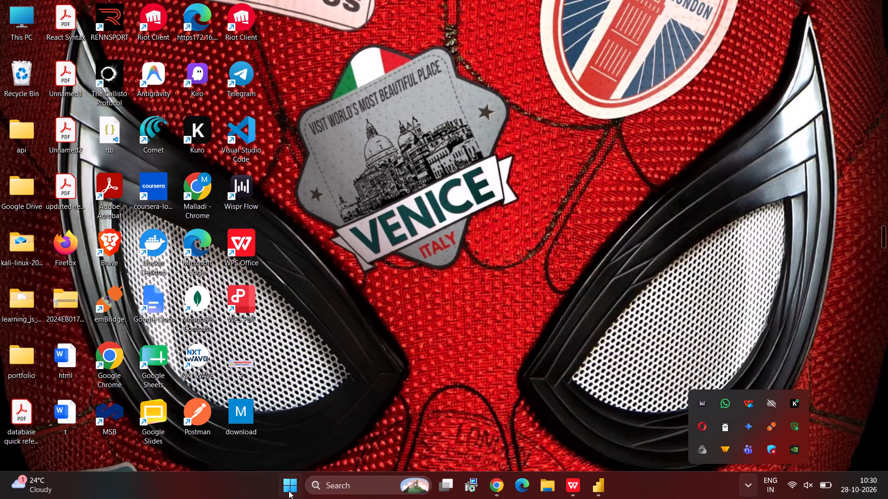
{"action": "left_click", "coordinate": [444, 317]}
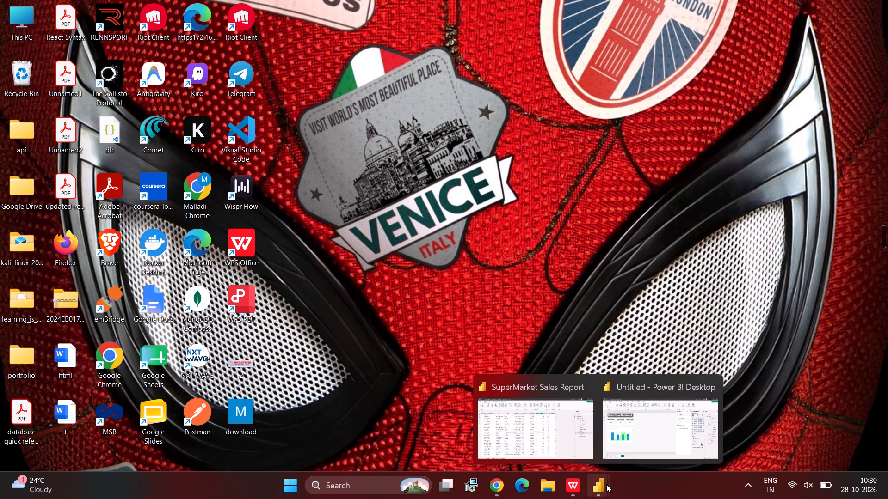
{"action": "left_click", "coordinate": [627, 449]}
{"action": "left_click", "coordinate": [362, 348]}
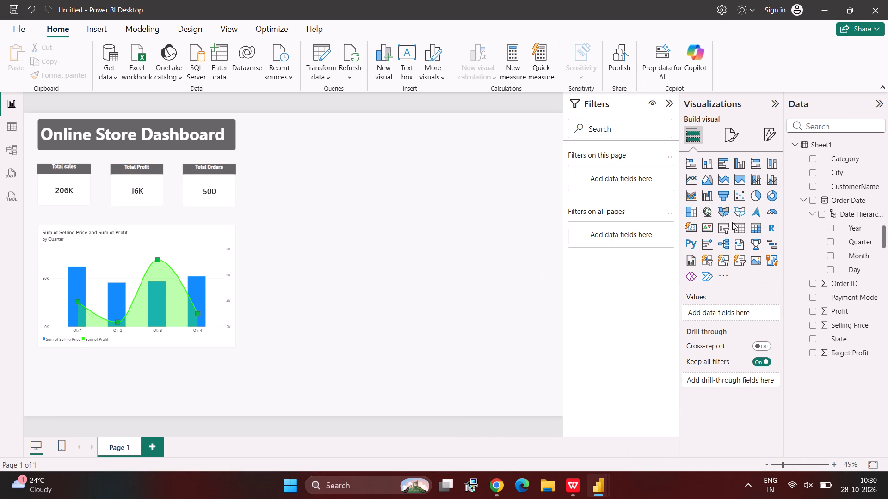
Set the combo chart's background to the lightest grey shade of white, after trying a darker grey.
{"action": "left_click", "coordinate": [213, 256]}
{"action": "left_click", "coordinate": [734, 126]}
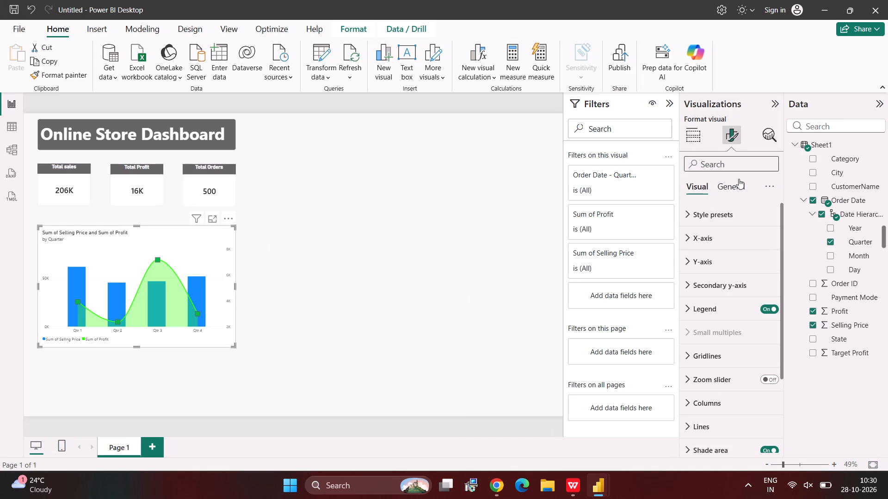
{"action": "left_click", "coordinate": [733, 184]}
{"action": "left_click", "coordinate": [713, 268]}
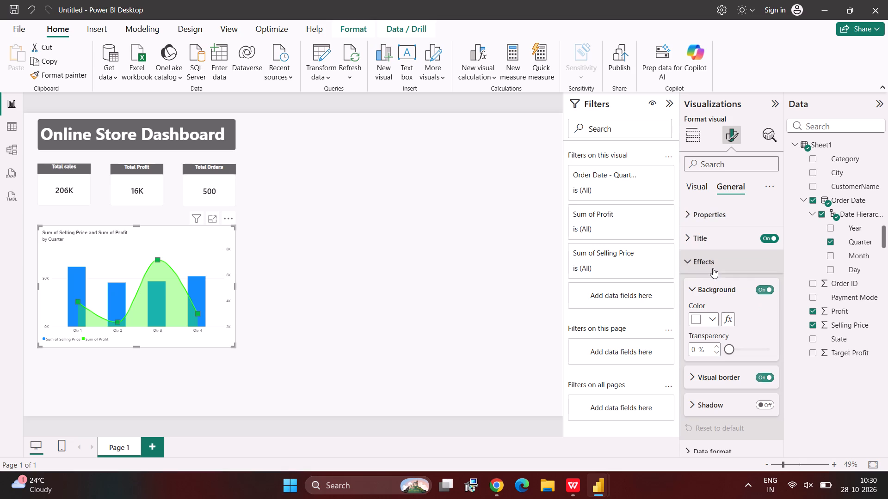
{"action": "left_click", "coordinate": [714, 319]}
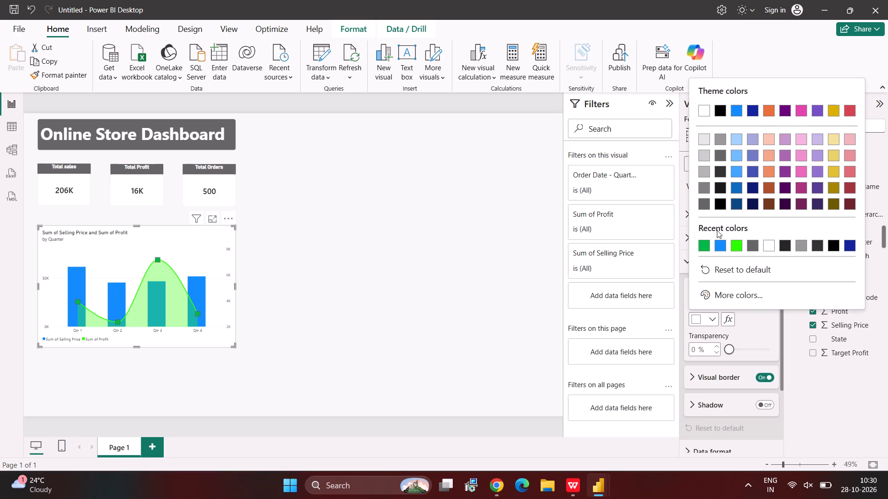
{"action": "left_click", "coordinate": [704, 175]}
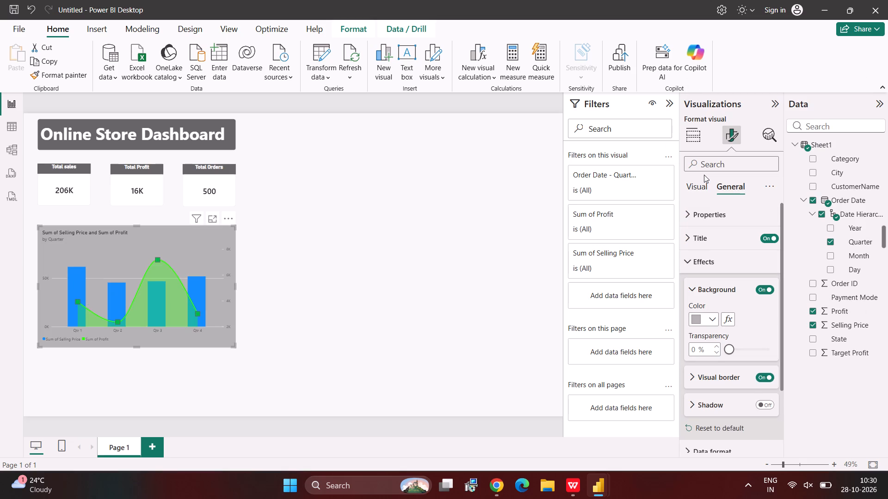
{"action": "left_click", "coordinate": [715, 319]}
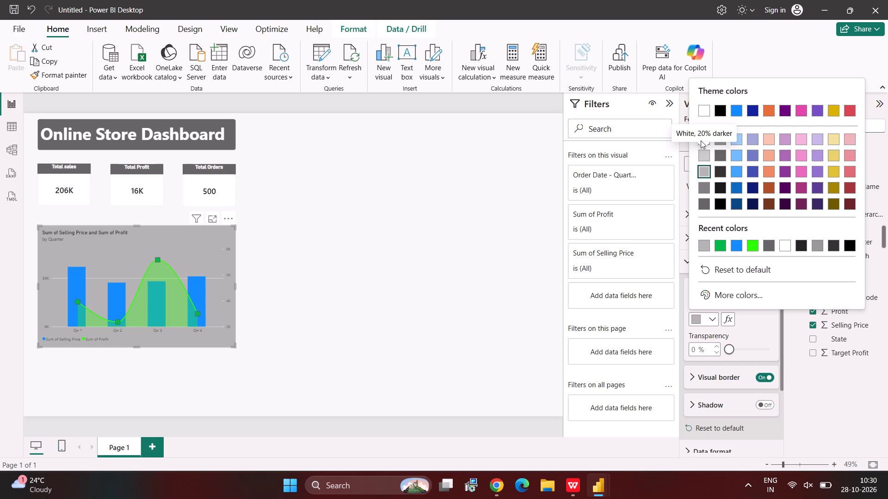
{"action": "left_click", "coordinate": [709, 141]}
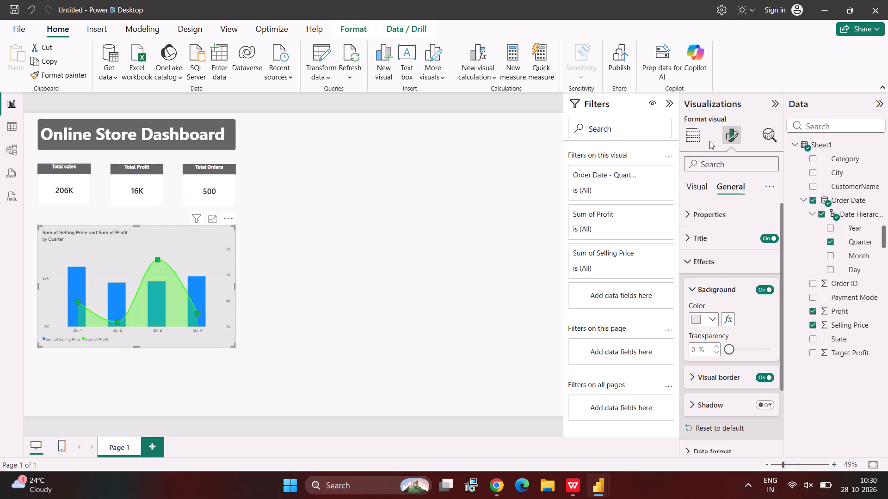
{"action": "left_click", "coordinate": [429, 252]}
Move the combo chart slightly upward, closer to the KPI cards, keeping it aligned with their outer edges.
{"action": "left_click_drag", "start_coordinate": [228, 257], "coordinate": [229, 248]}
{"action": "left_click", "coordinate": [354, 277]}
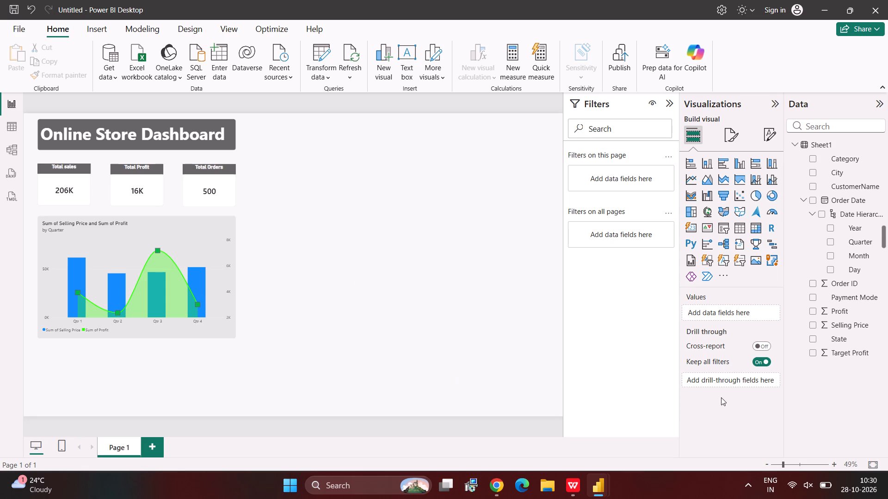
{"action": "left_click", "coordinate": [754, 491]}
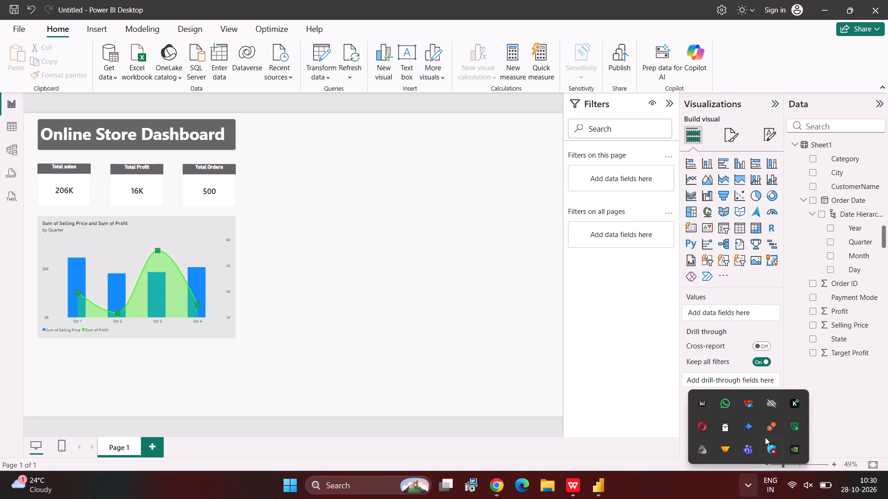
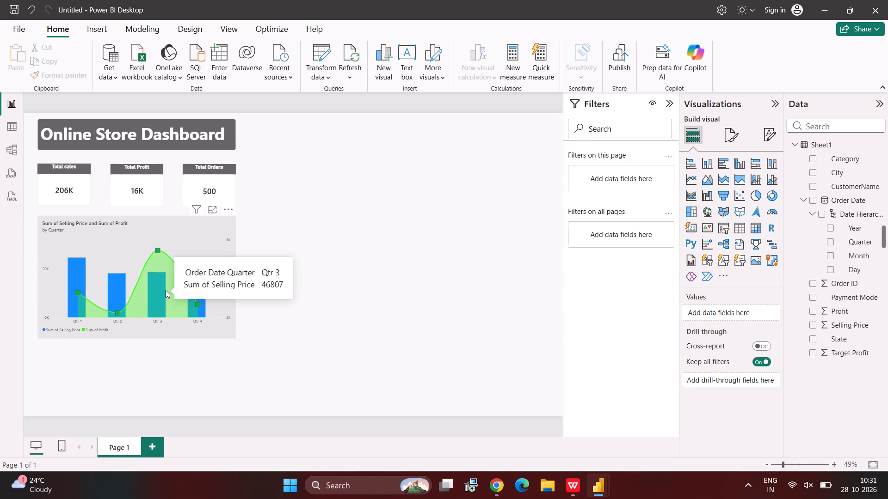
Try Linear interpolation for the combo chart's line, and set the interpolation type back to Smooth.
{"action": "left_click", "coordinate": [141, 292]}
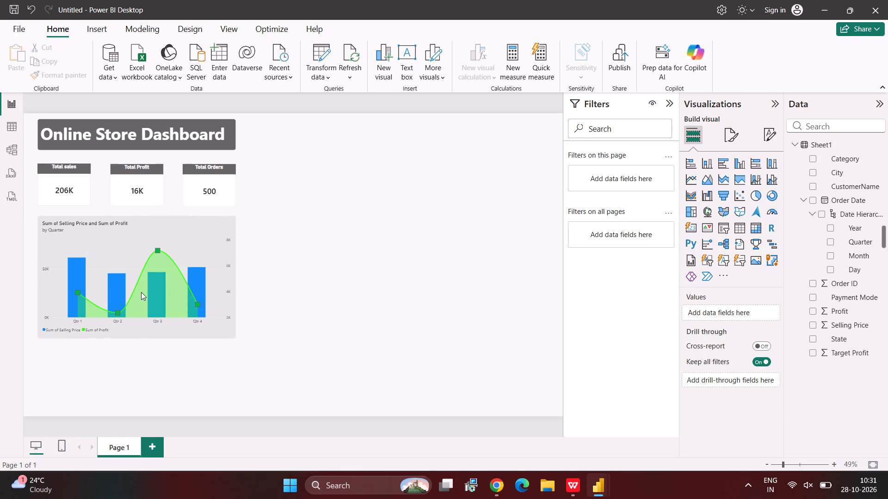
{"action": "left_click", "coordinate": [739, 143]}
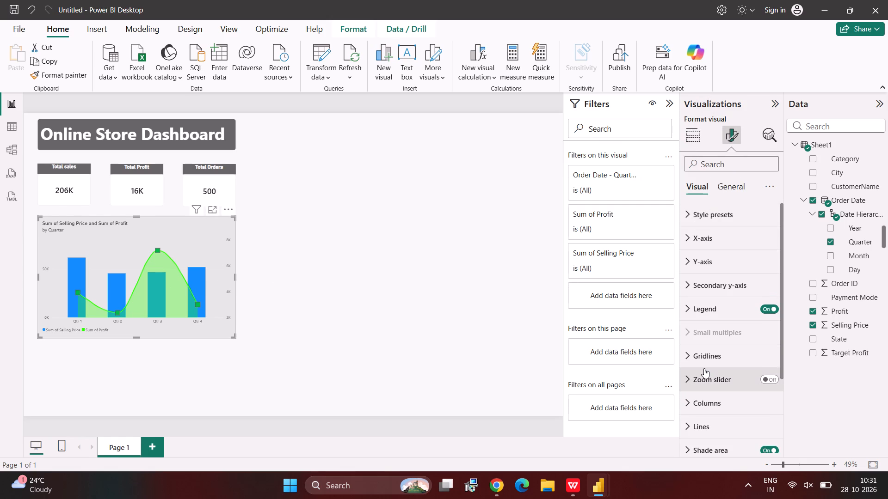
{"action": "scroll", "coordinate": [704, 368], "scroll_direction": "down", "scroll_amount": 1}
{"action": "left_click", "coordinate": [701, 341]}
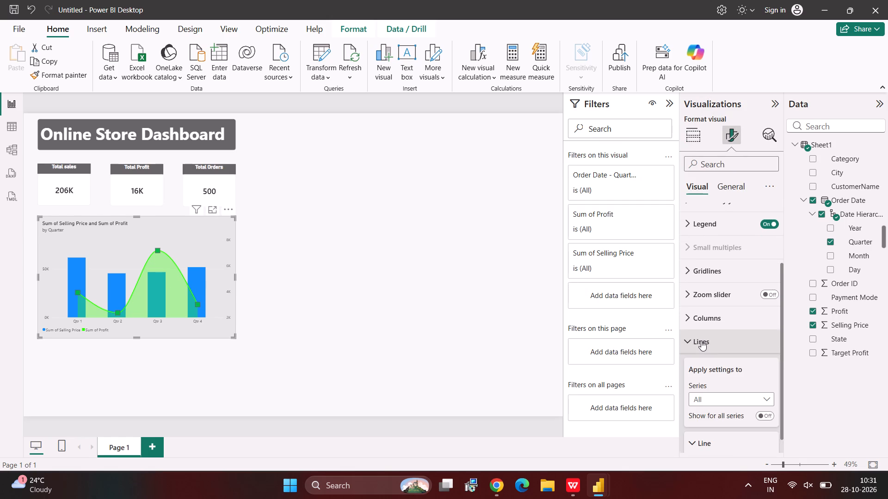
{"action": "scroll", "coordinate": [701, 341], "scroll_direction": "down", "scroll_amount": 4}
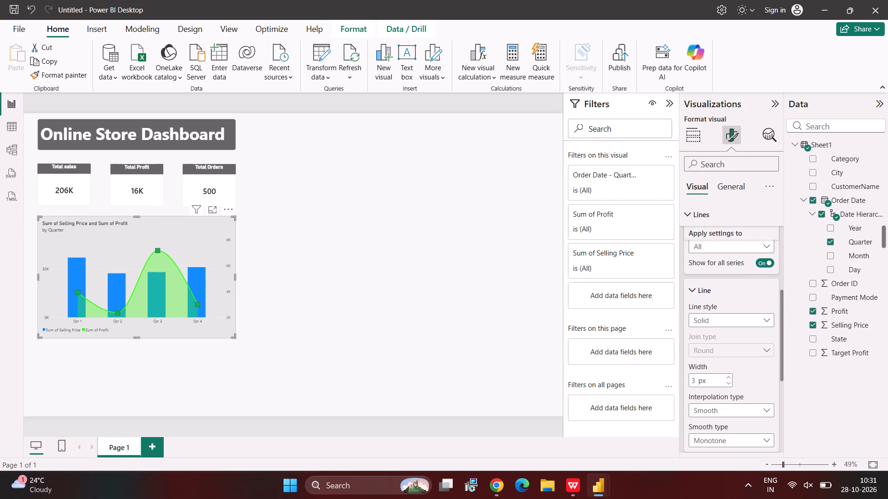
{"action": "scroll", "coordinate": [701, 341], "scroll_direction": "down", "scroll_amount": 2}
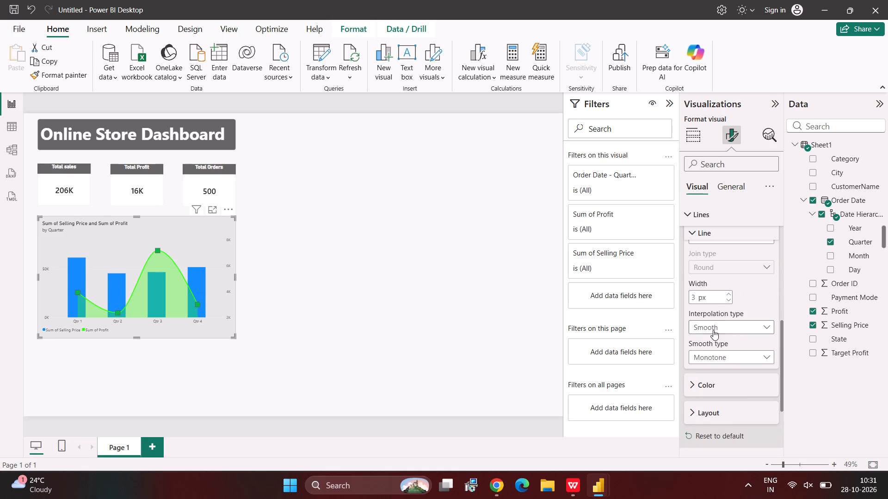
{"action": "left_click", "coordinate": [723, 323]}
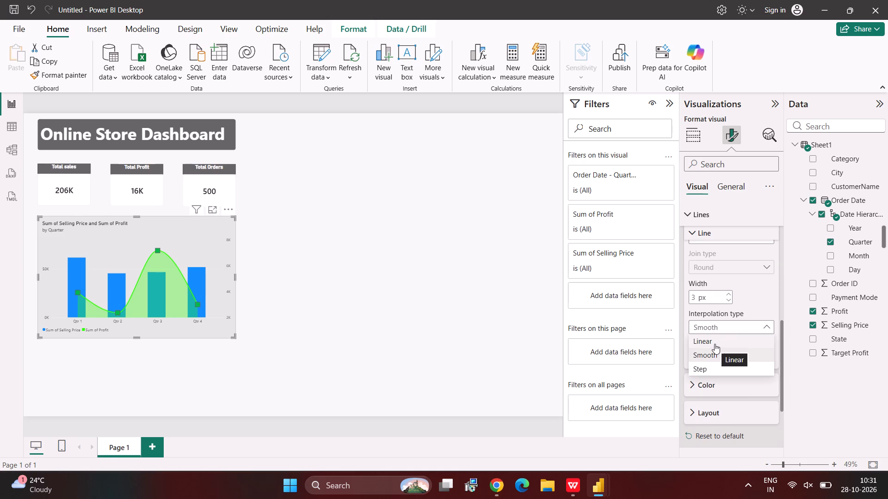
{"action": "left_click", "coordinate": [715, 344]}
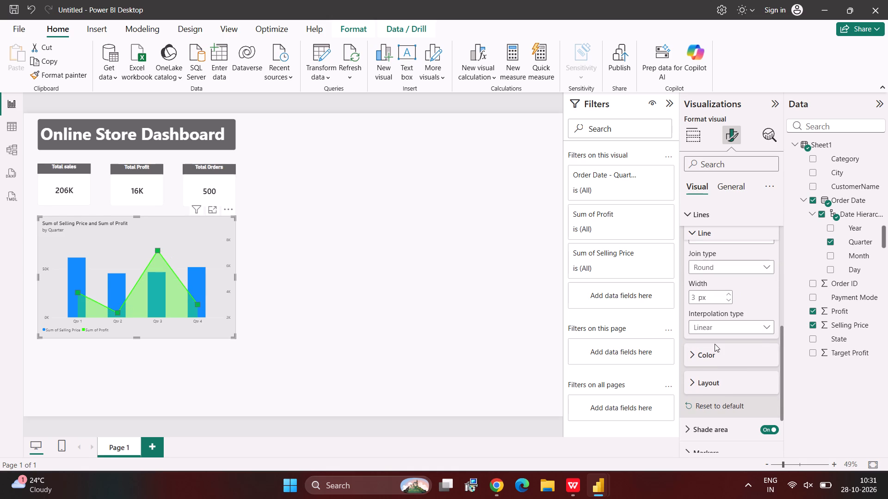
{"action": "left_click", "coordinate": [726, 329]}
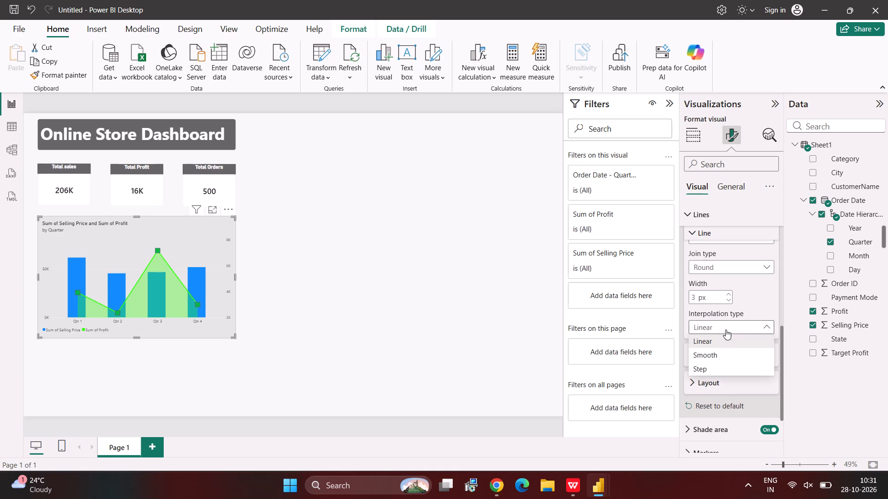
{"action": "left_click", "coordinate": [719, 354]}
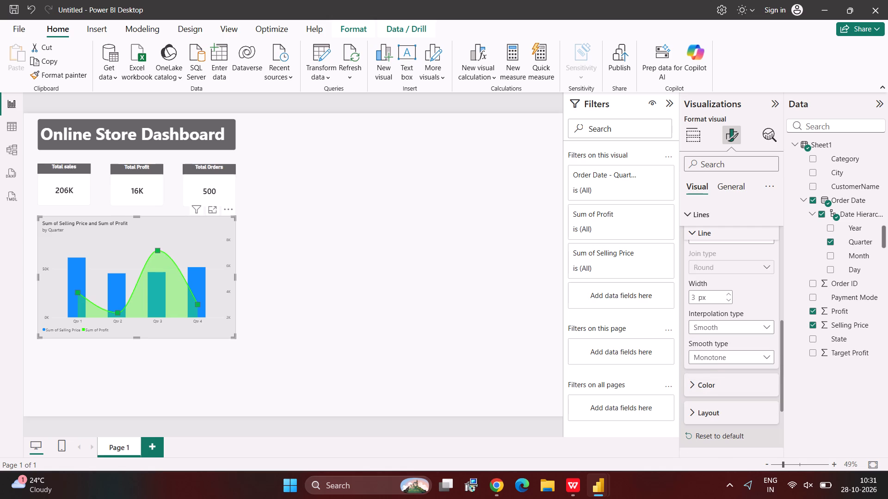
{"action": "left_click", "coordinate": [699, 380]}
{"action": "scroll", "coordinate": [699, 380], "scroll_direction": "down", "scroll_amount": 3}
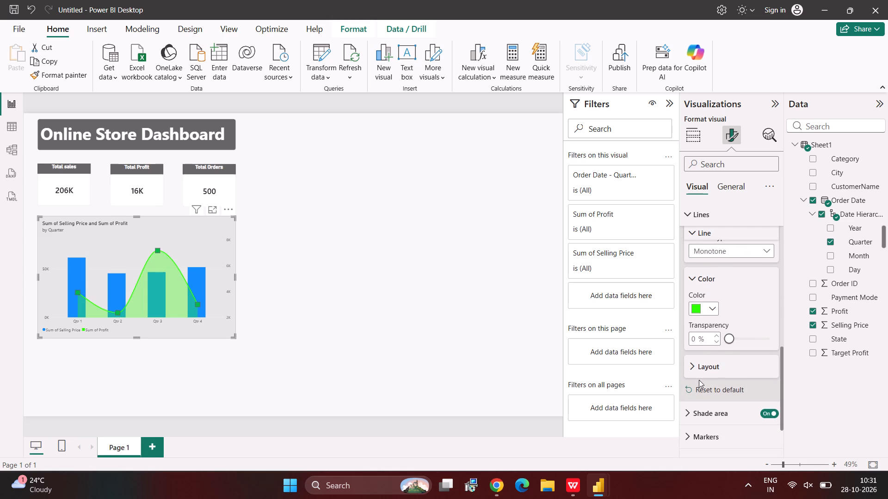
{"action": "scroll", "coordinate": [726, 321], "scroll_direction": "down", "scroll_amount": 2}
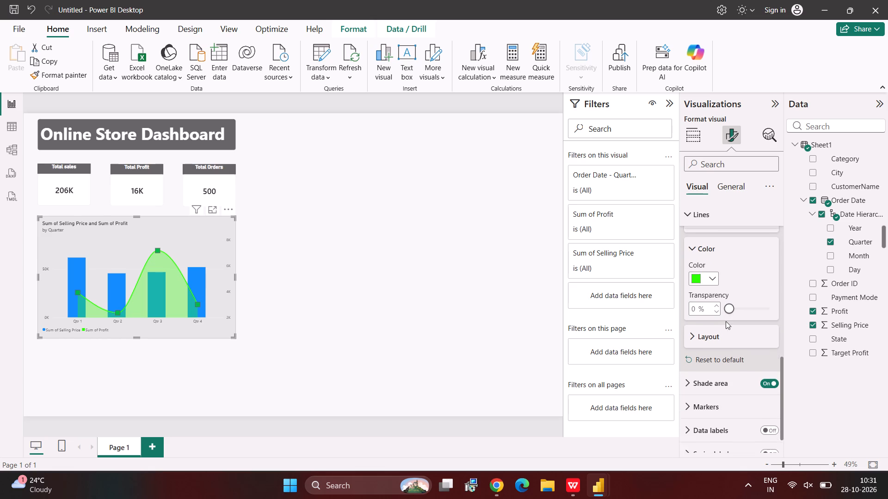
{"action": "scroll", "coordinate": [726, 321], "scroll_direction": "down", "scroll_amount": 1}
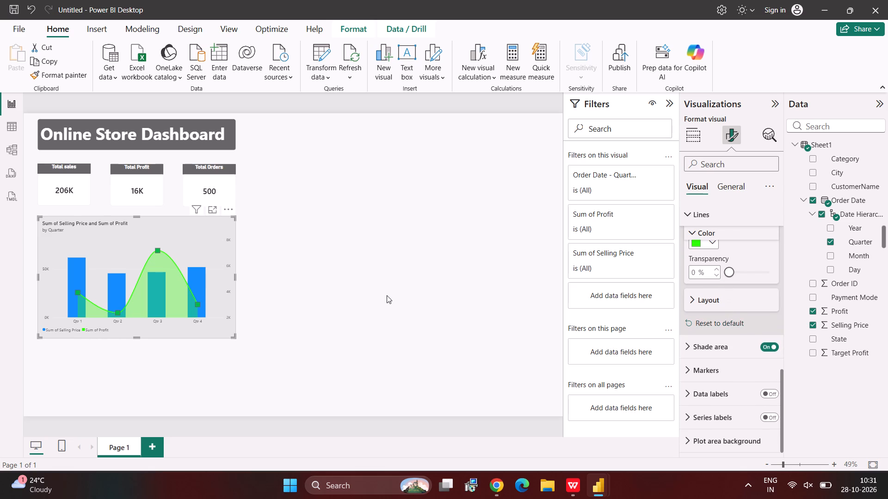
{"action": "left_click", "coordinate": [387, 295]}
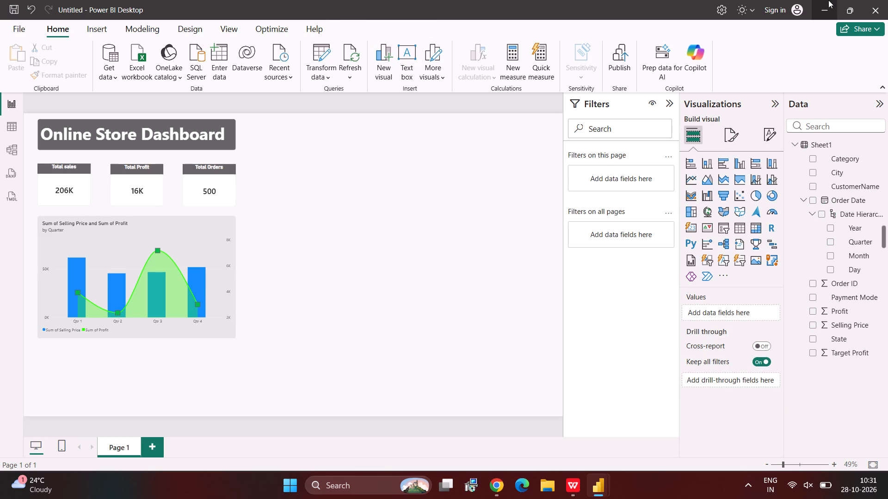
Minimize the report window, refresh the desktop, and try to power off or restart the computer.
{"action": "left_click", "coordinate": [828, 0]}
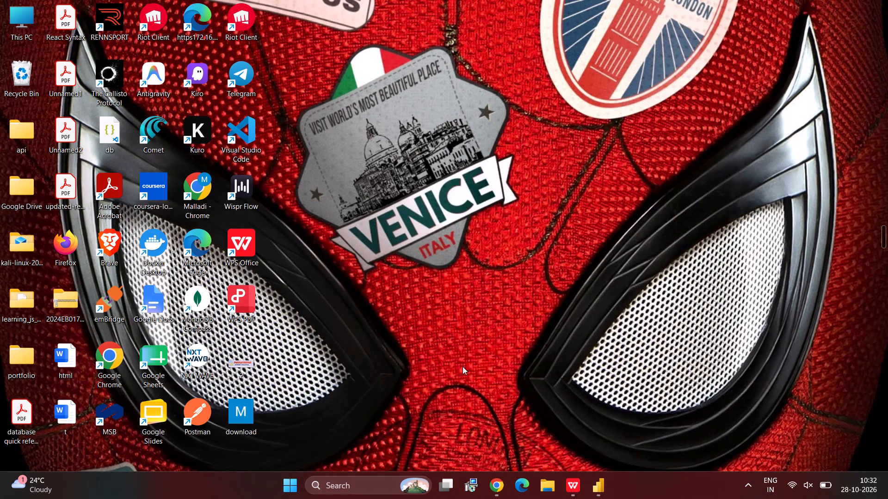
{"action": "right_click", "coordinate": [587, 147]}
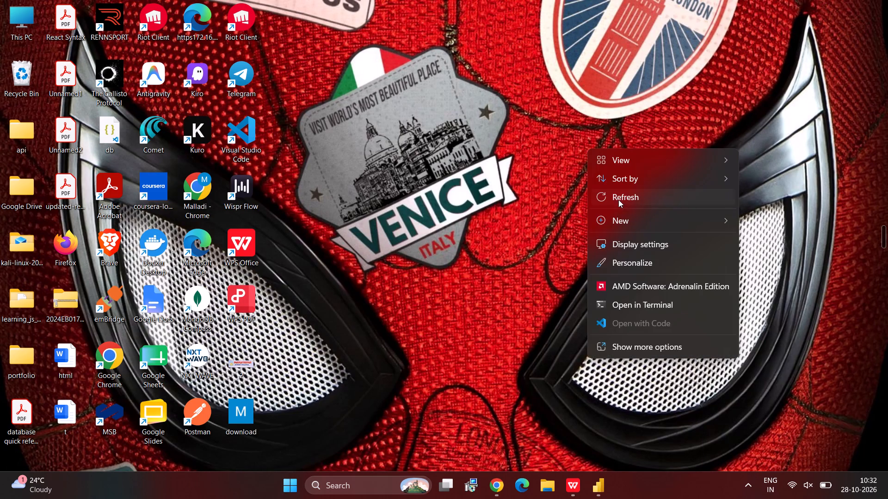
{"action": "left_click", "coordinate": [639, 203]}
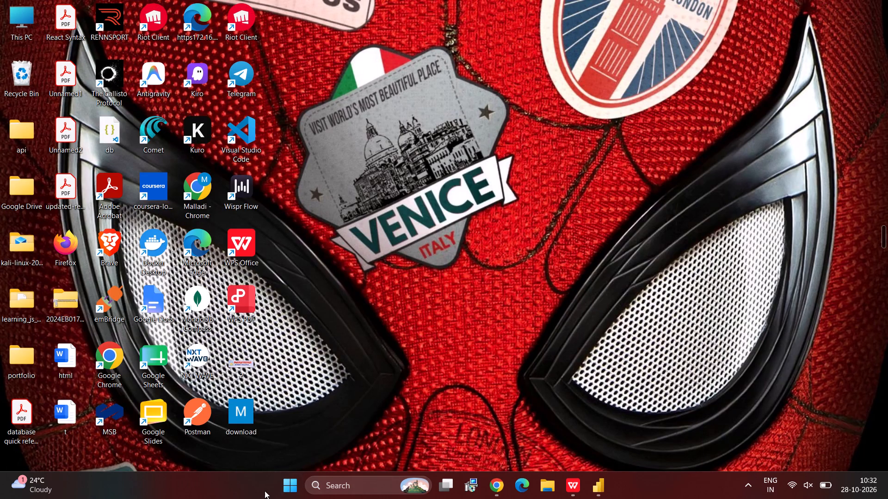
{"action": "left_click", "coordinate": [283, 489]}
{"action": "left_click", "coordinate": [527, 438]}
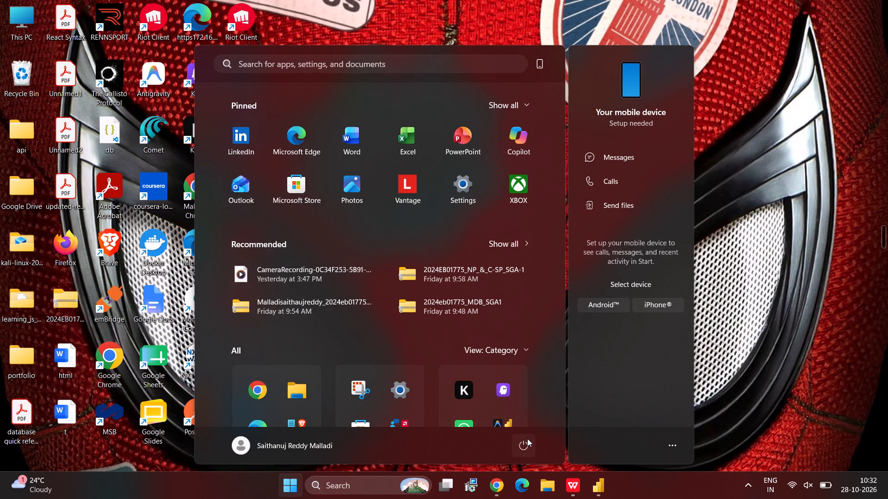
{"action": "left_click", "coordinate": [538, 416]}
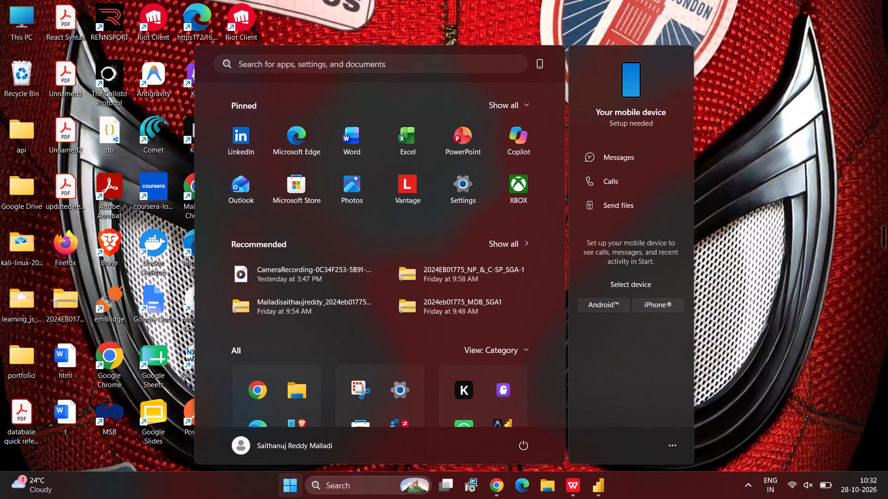
Switch back to the open dashboard report in Power BI Desktop.
{"action": "left_click", "coordinate": [596, 491]}
{"action": "left_click", "coordinate": [613, 430]}
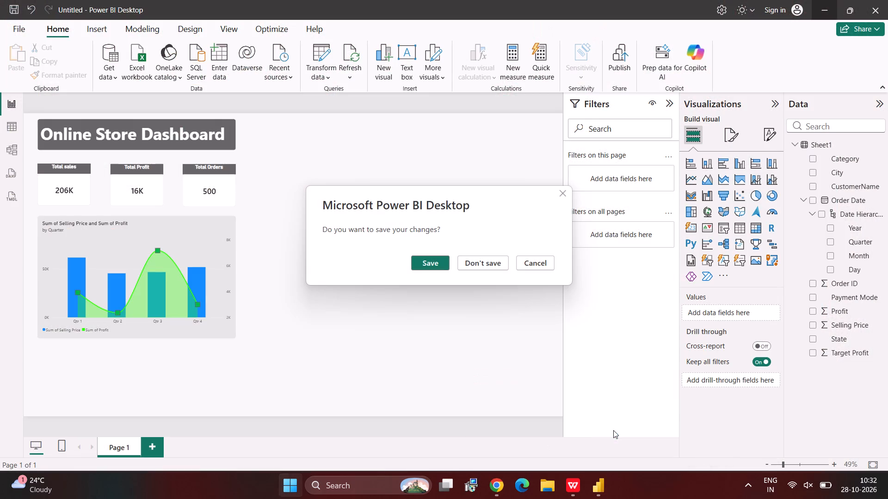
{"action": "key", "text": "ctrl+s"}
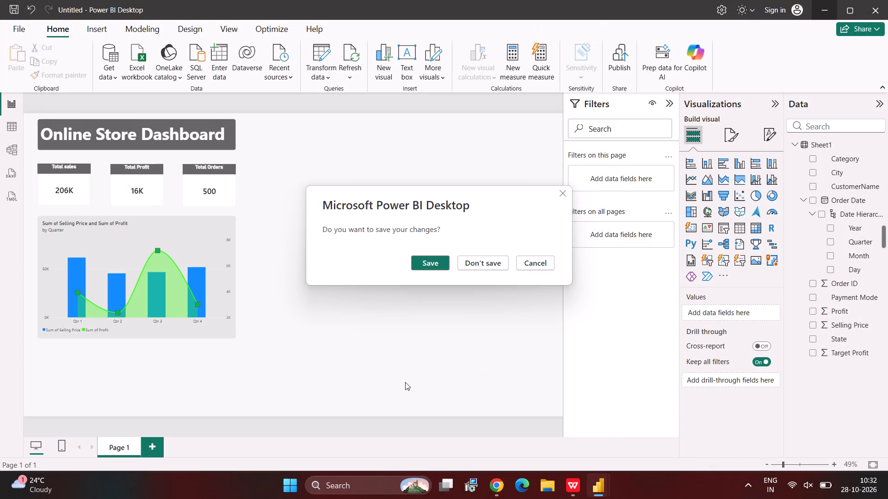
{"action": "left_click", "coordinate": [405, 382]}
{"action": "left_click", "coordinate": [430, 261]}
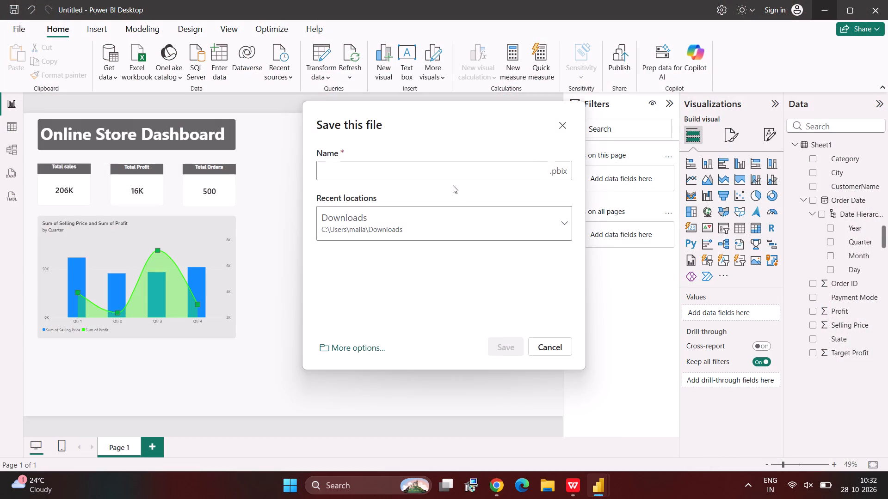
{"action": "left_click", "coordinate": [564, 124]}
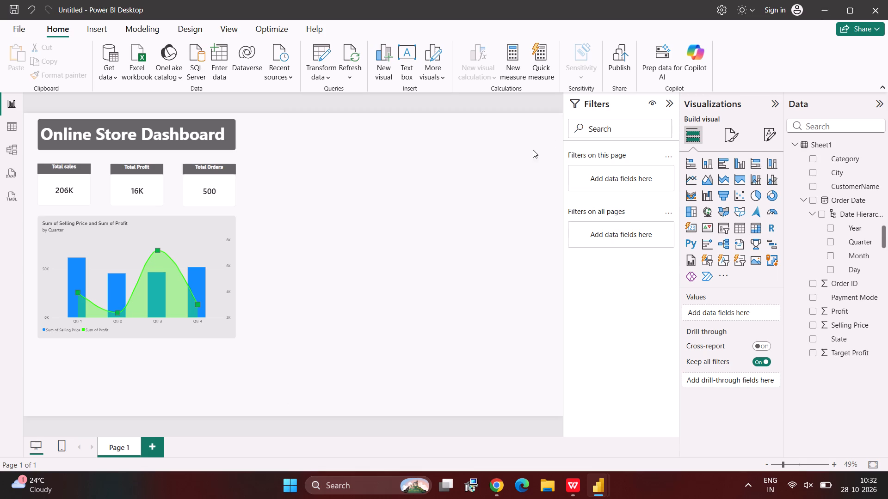
Save the report under the name today in the Downloads folder.
{"action": "key", "text": "ctrl+s"}
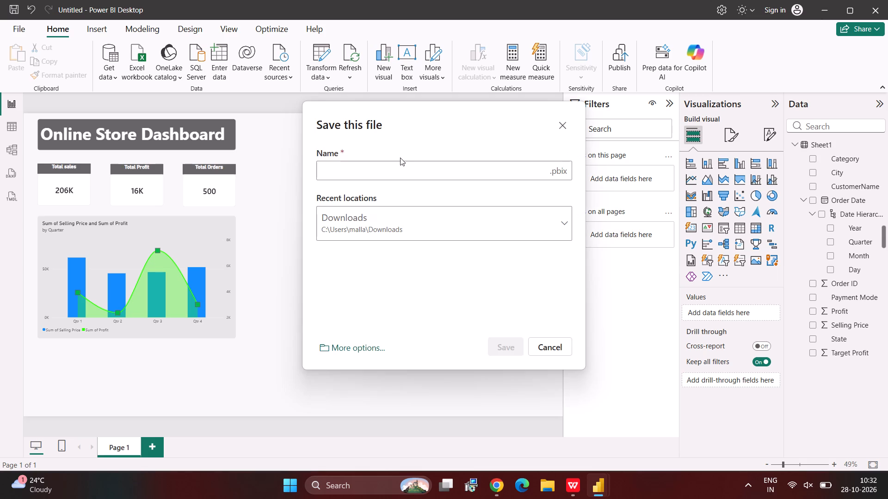
{"action": "type", "text": "today"}
{"action": "left_click", "coordinate": [513, 348]}
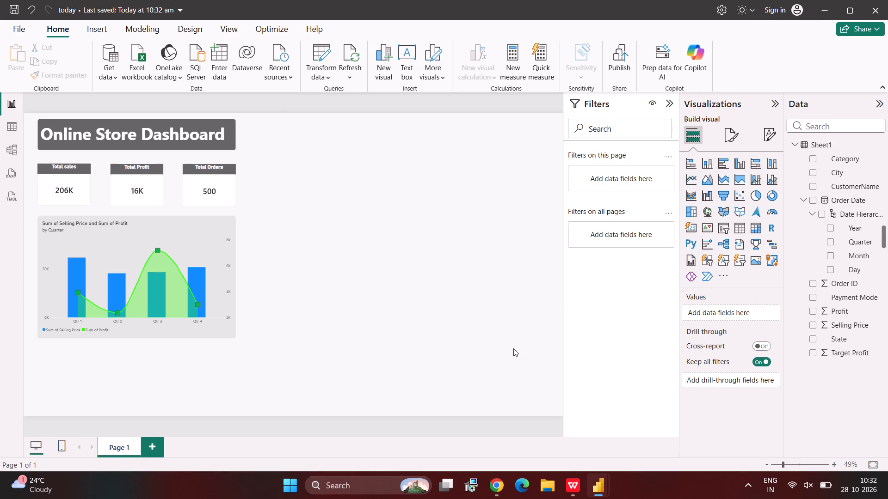
Close Power BI Desktop and dismiss its save prompt.
{"action": "left_click", "coordinate": [887, 0]}
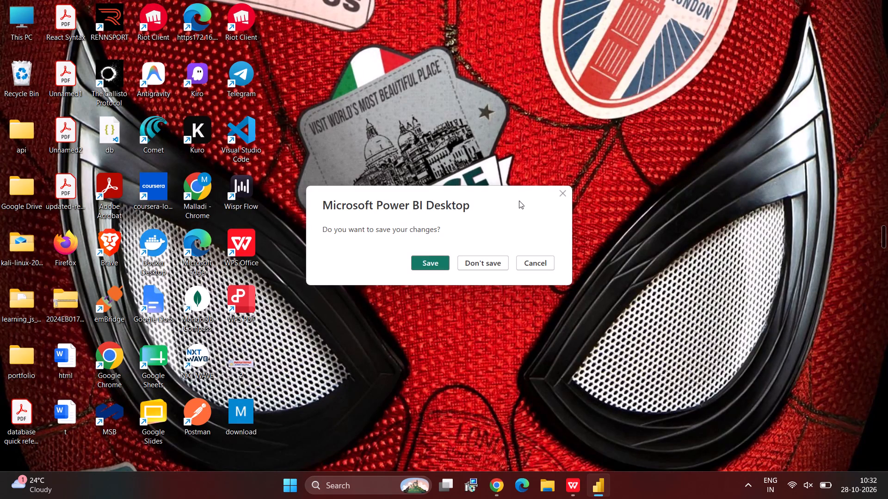
{"action": "left_click", "coordinate": [563, 196]}
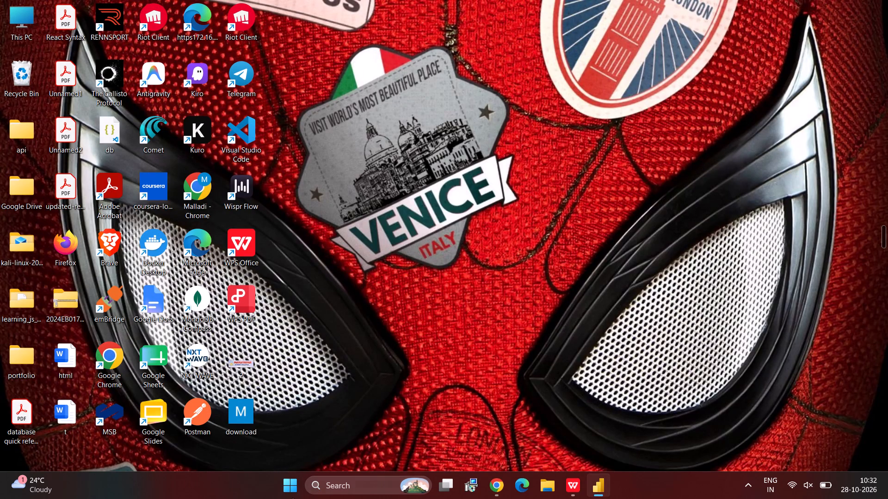
Open the computer's shut-down and sign-out options.
{"action": "key", "text": "super+x"}
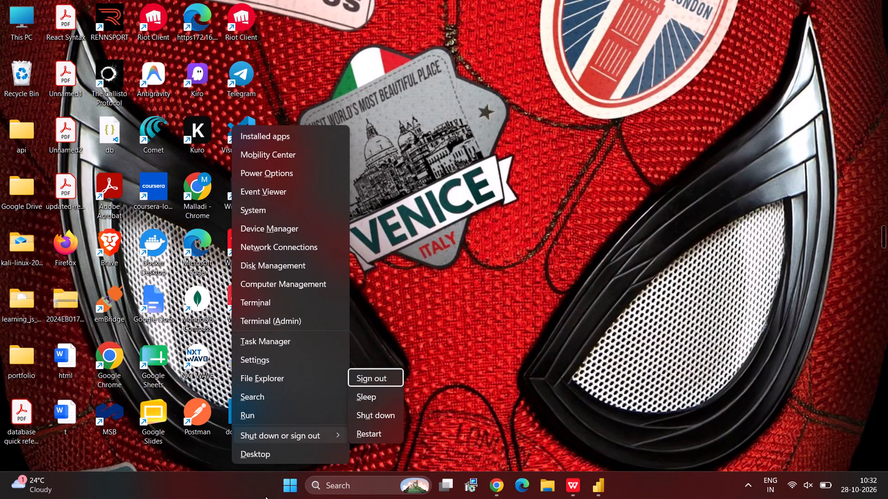